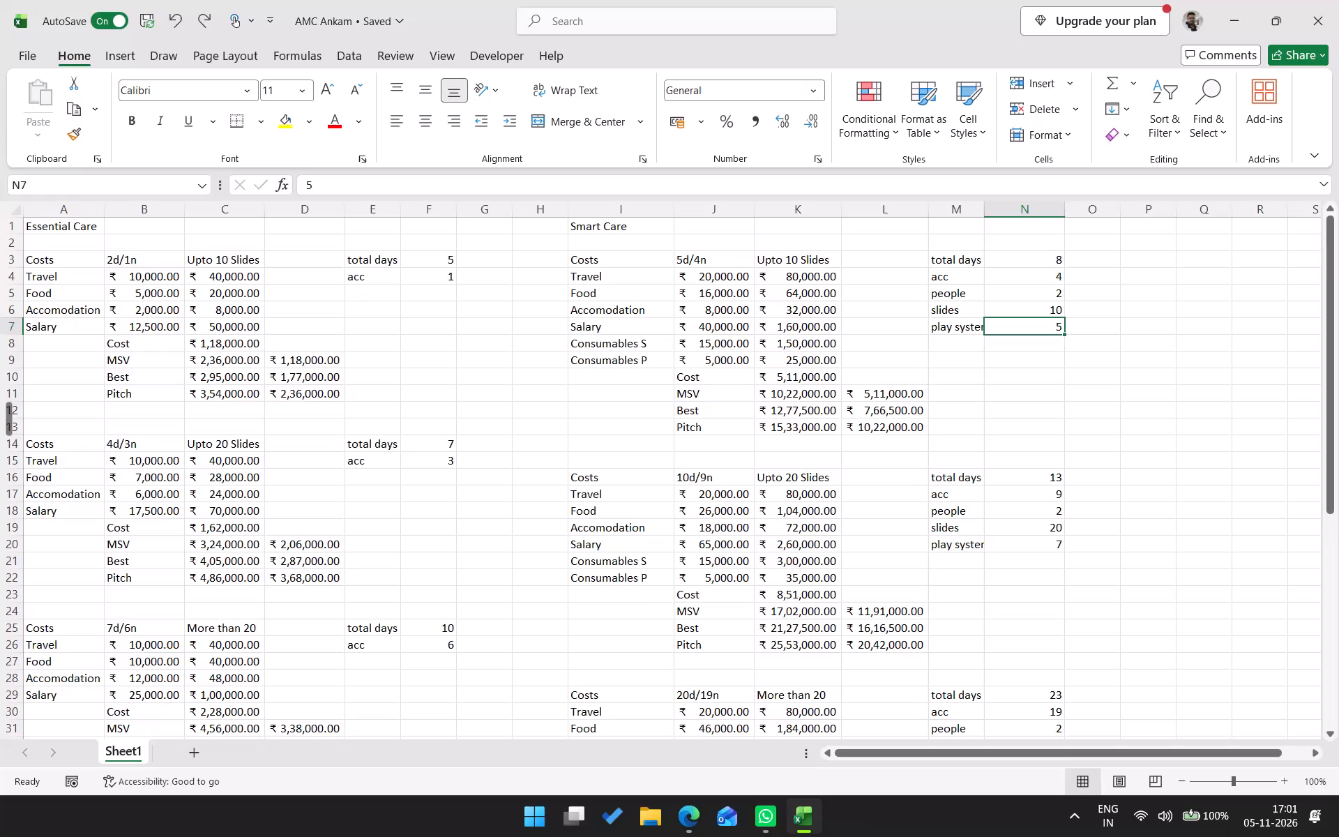
In the Smart Care "Upto 20 Slides" block, set slides to 18 and play systems to 12.
{"action": "type", "text": "18"}
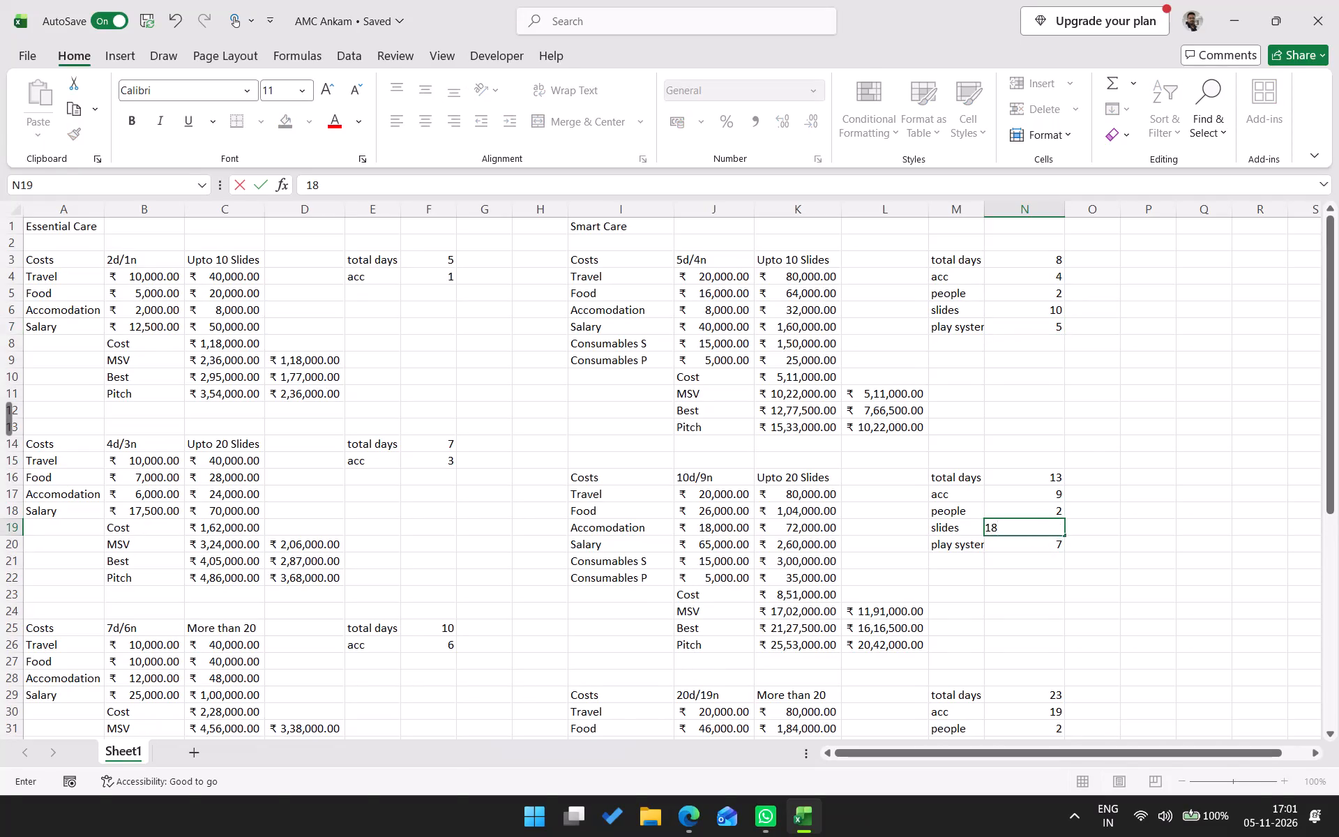
{"action": "key", "text": "Return"}
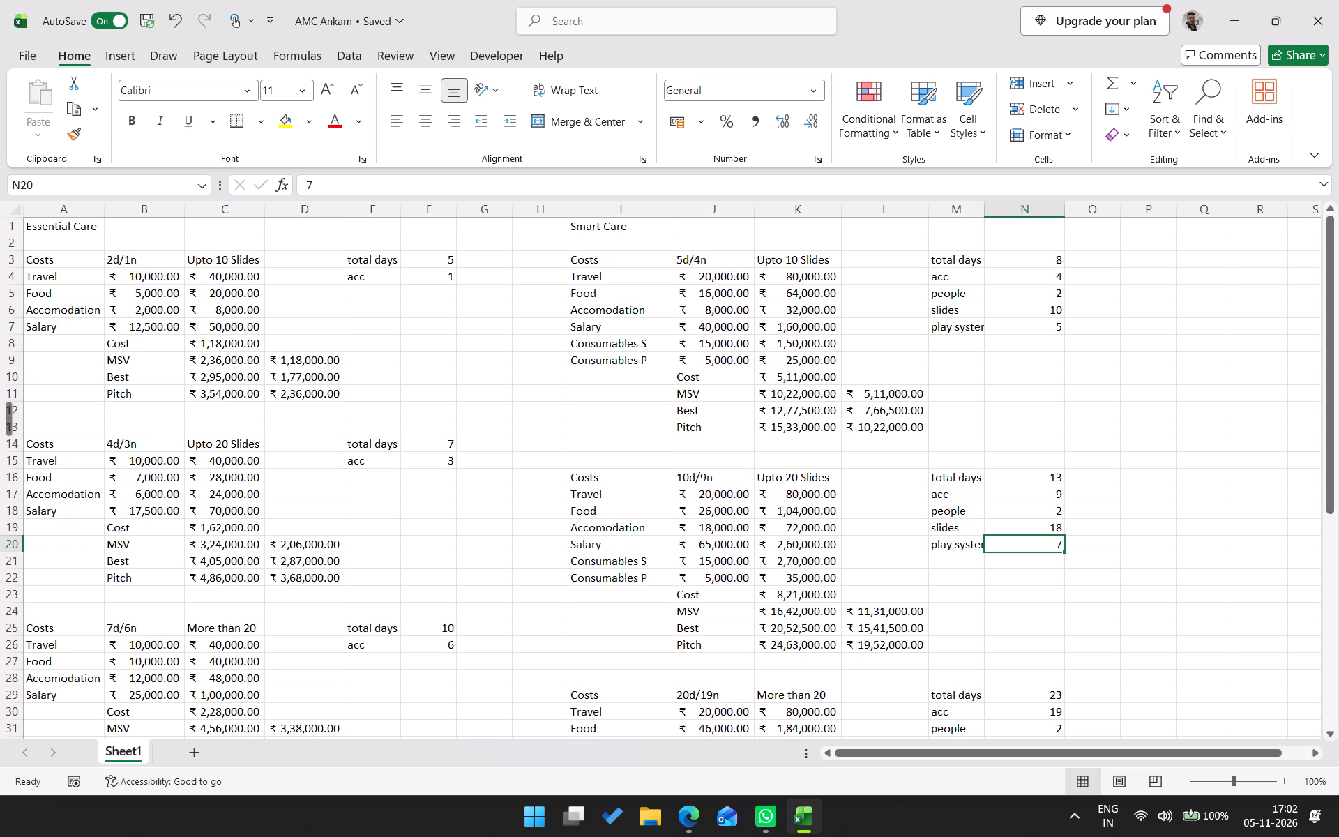
{"action": "type", "text": "122"}
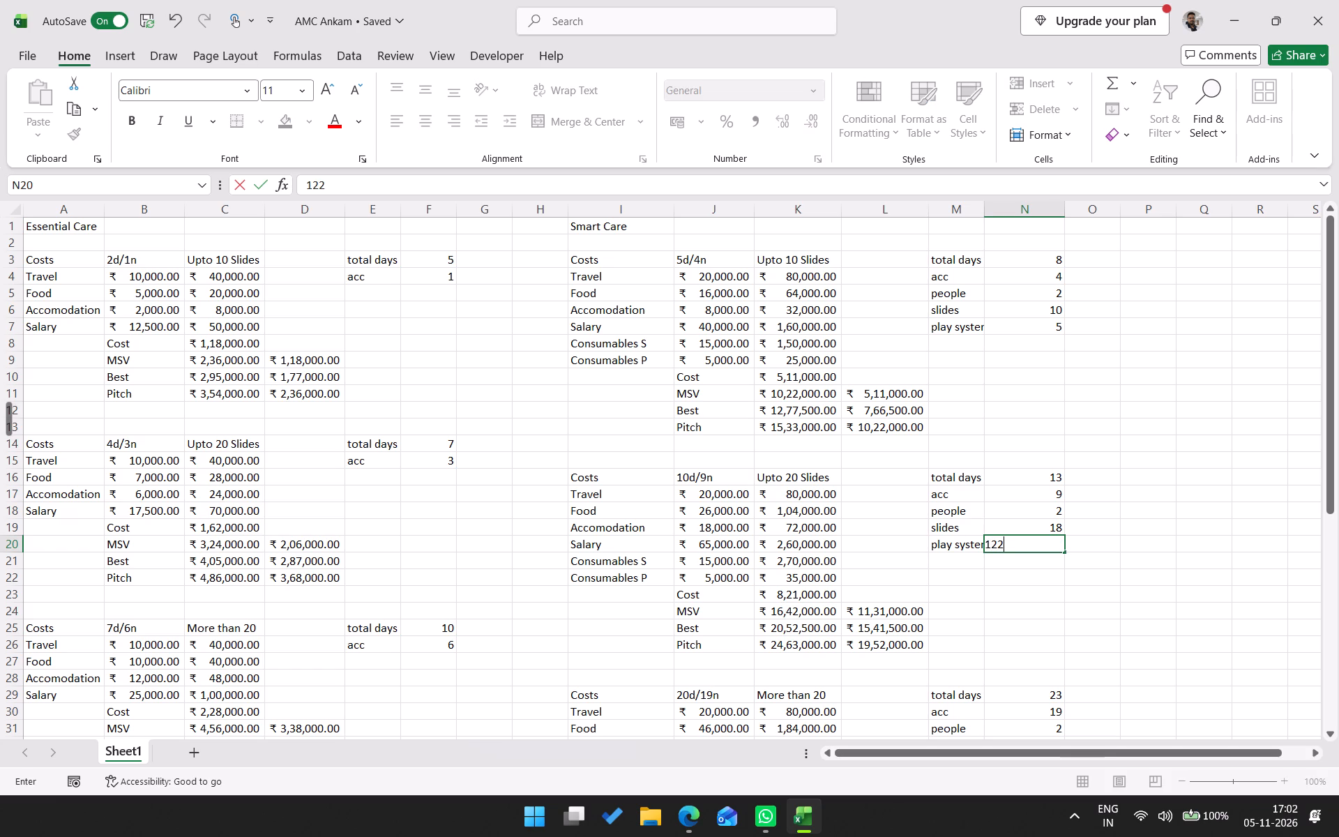
{"action": "key", "text": "BackSpace"}
{"action": "key", "text": "Return"}
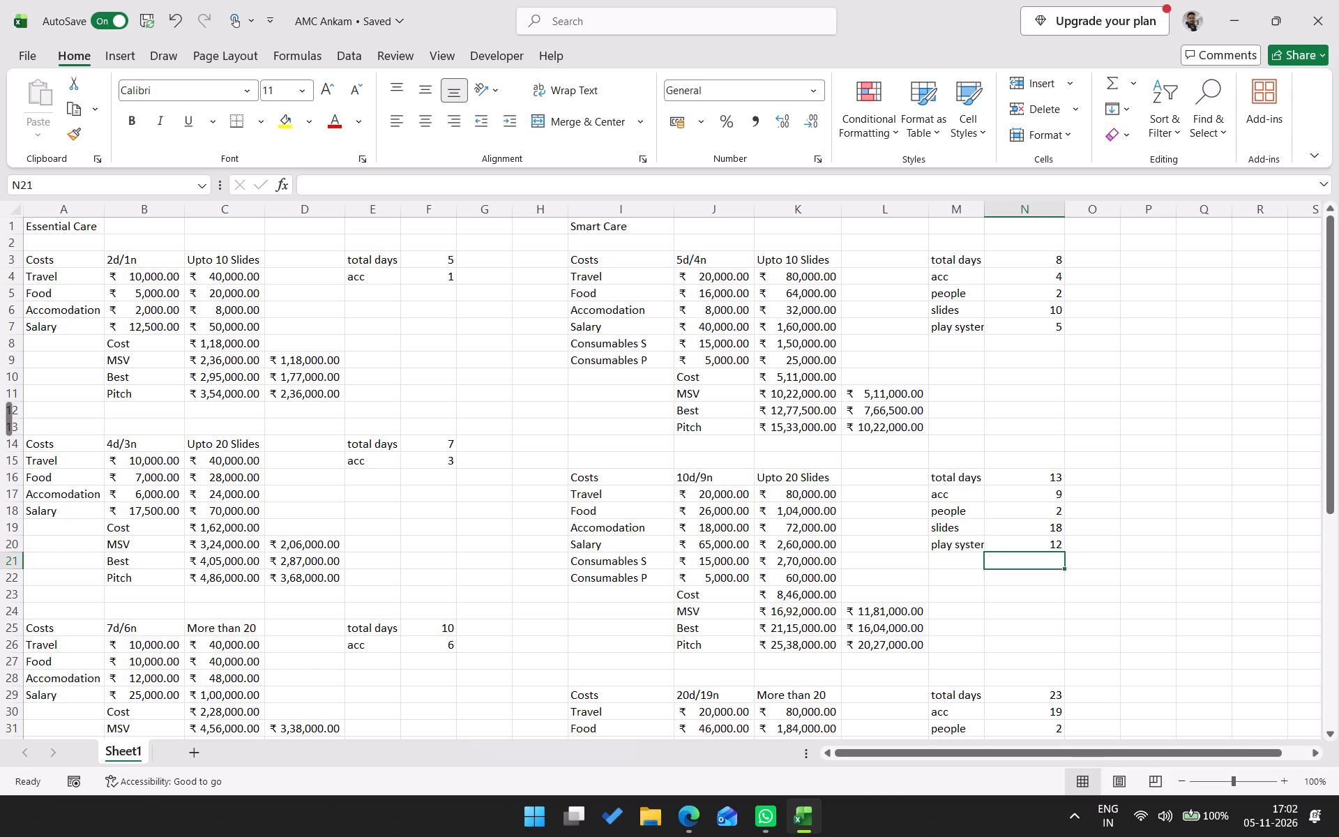
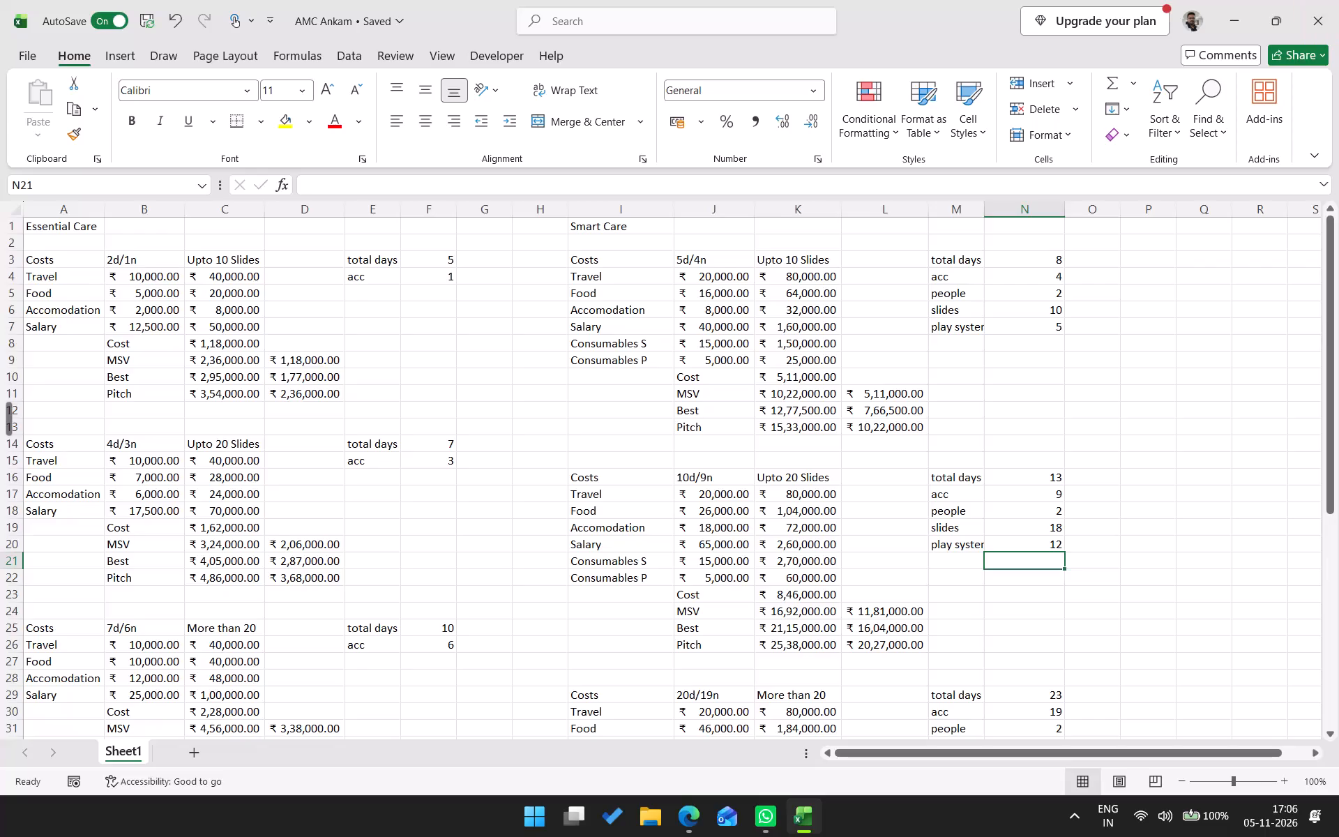
In the Smart Care "Upto 20 Slides" block, set slides to 20 and play systems to 7, and save the workbook.
{"action": "scroll", "coordinate": [1026, 517], "scroll_direction": "down", "scroll_amount": 4}
{"action": "scroll", "coordinate": [1041, 513], "scroll_direction": "up", "scroll_amount": 2}
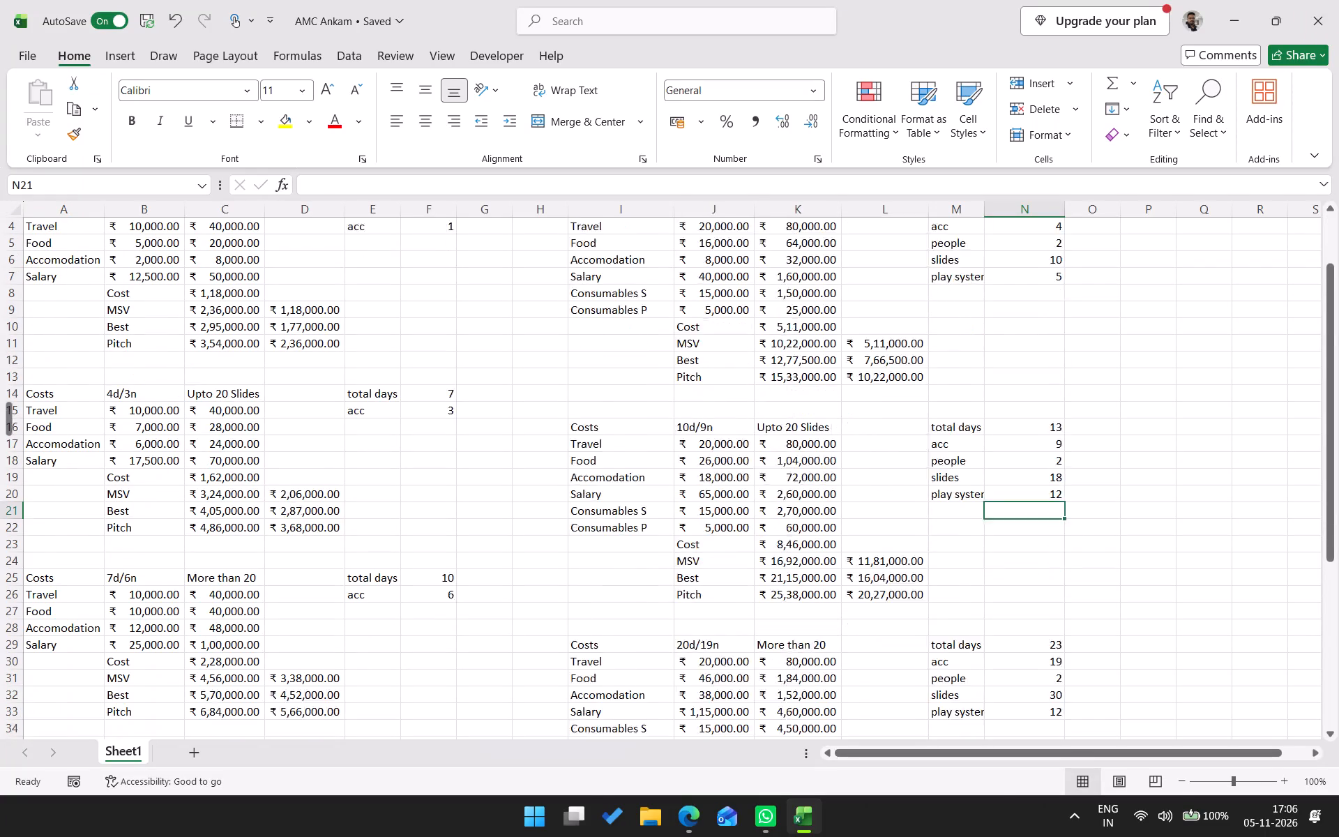
{"action": "scroll", "coordinate": [1042, 513], "scroll_direction": "up", "scroll_amount": 2}
{"action": "left_click", "coordinate": [1056, 530]}
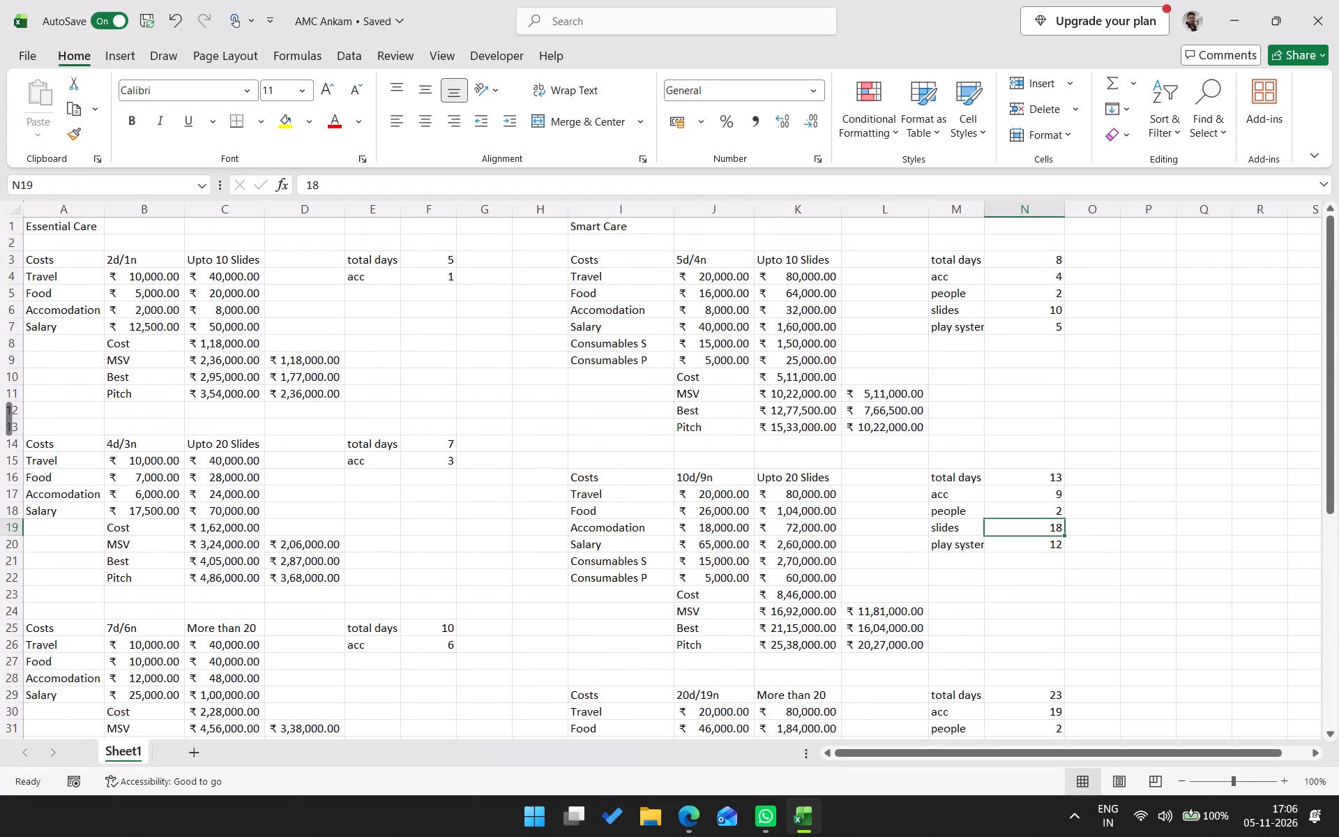
{"action": "type", "text": "20"}
{"action": "key", "text": "Return"}
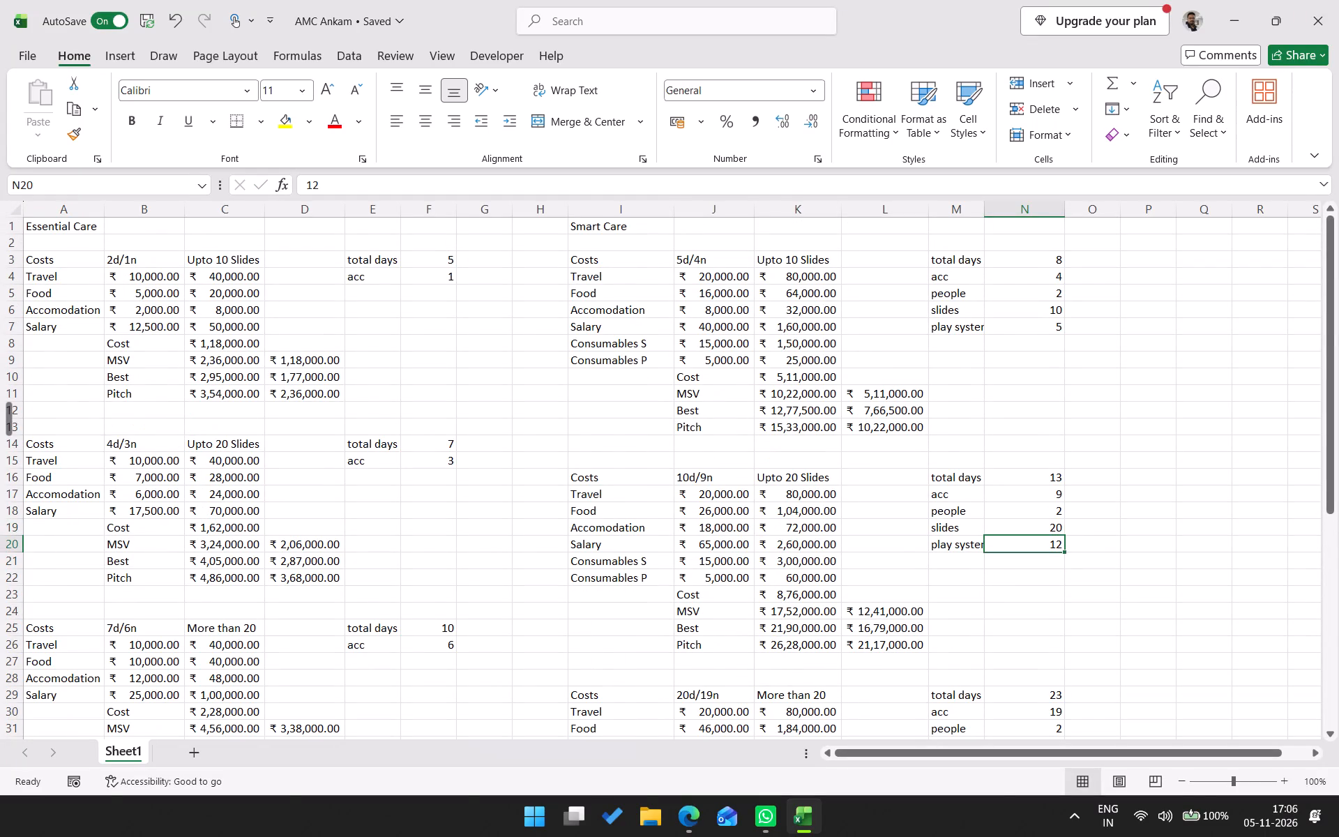
{"action": "key", "text": "7"}
{"action": "key", "text": "Return"}
{"action": "scroll", "coordinate": [975, 404], "scroll_direction": "down", "scroll_amount": 3}
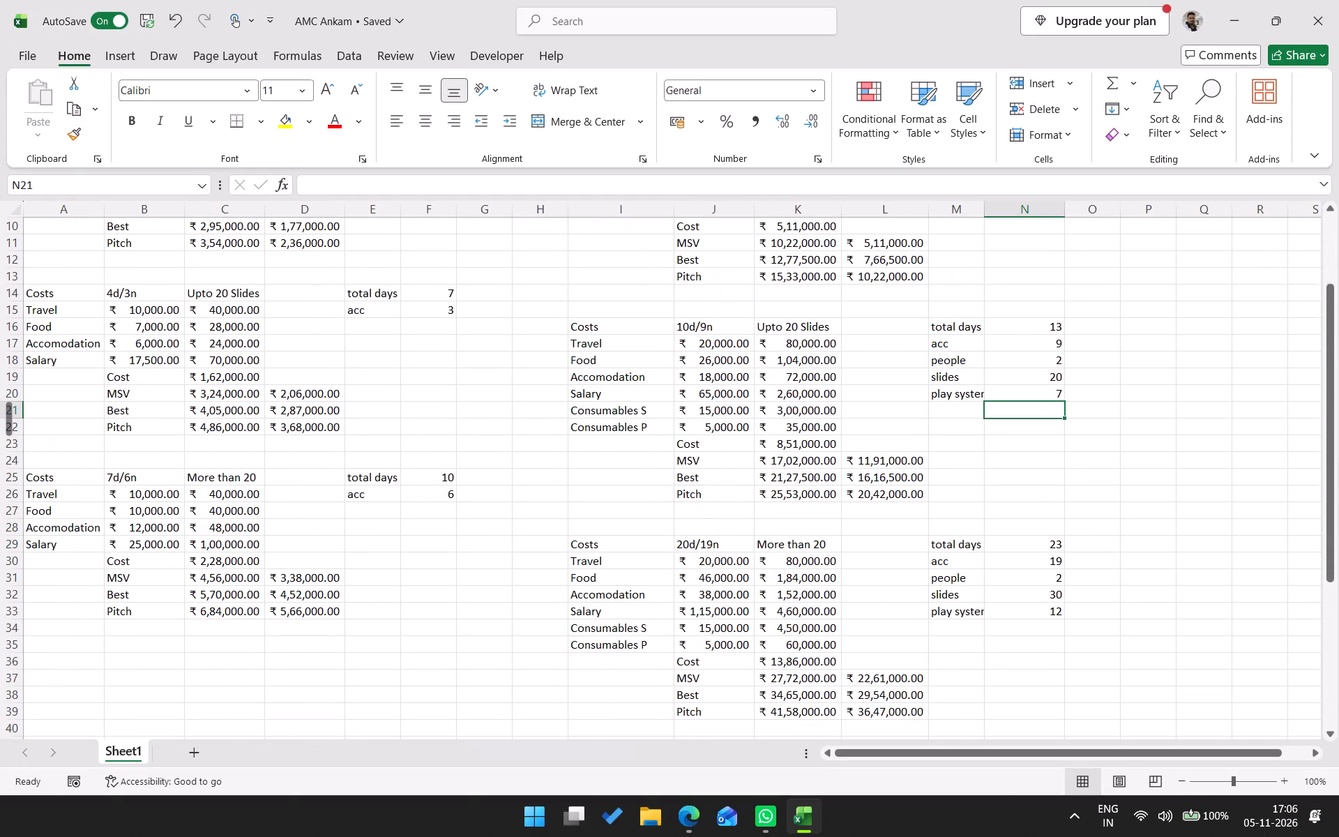
{"action": "key", "text": "ctrl+s"}
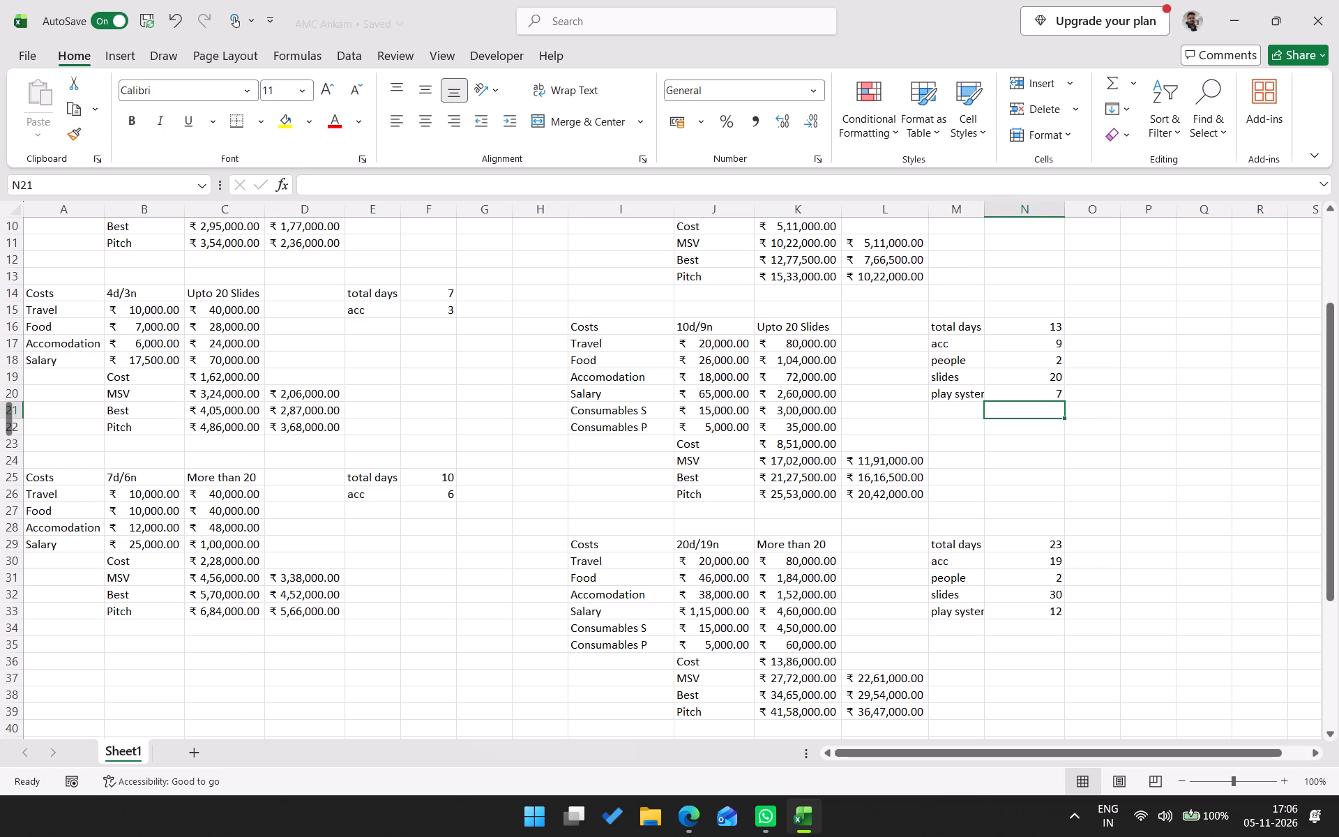
Move the "Basic +" maintenance list from I50:J53 up to start at cell I43, and save the workbook.
{"action": "scroll", "coordinate": [977, 542], "scroll_direction": "down", "scroll_amount": 4}
{"action": "scroll", "coordinate": [948, 605], "scroll_direction": "down", "scroll_amount": 5}
{"action": "scroll", "coordinate": [935, 603], "scroll_direction": "up", "scroll_amount": 3}
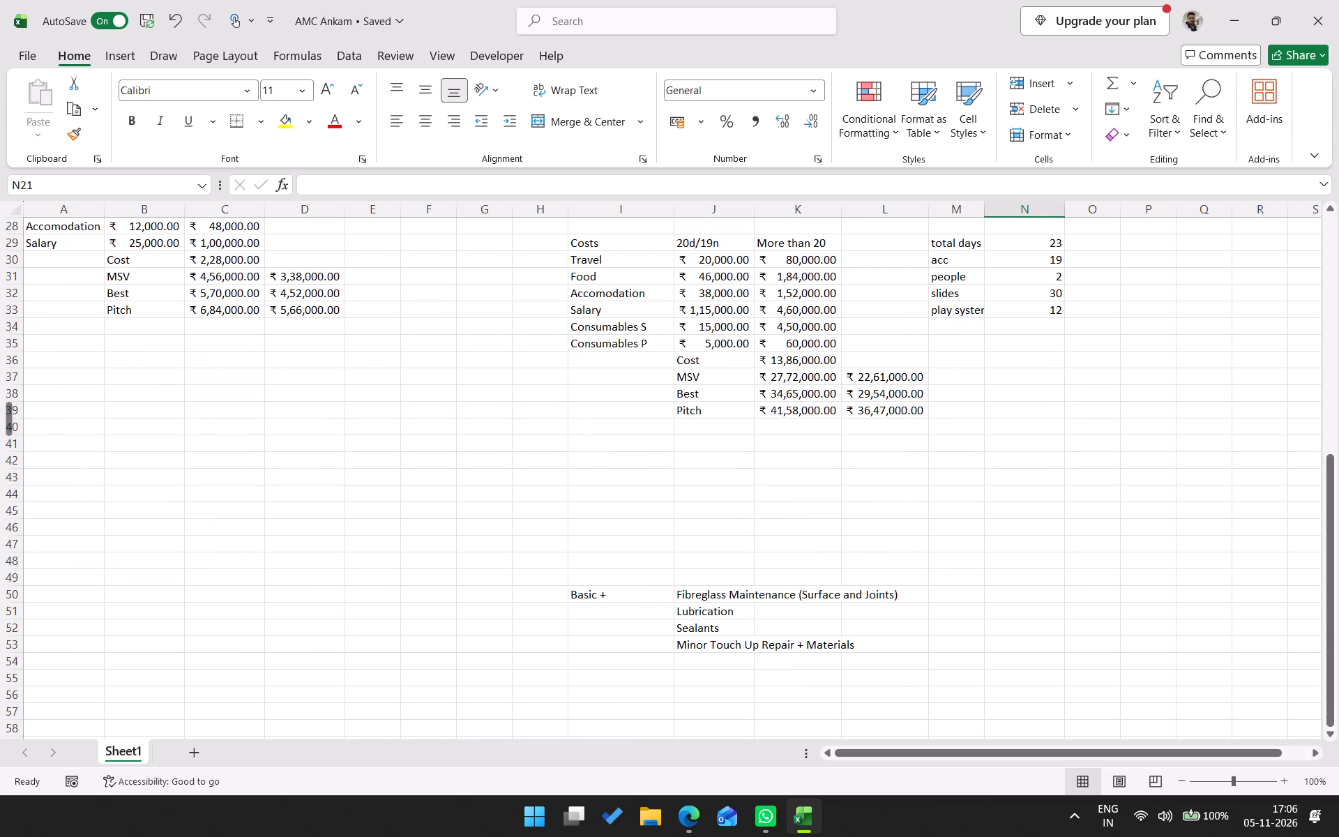
{"action": "left_click_drag", "start_coordinate": [598, 596], "coordinate": [741, 645]}
{"action": "key", "text": "ctrl+x"}
{"action": "left_click", "coordinate": [605, 472]}
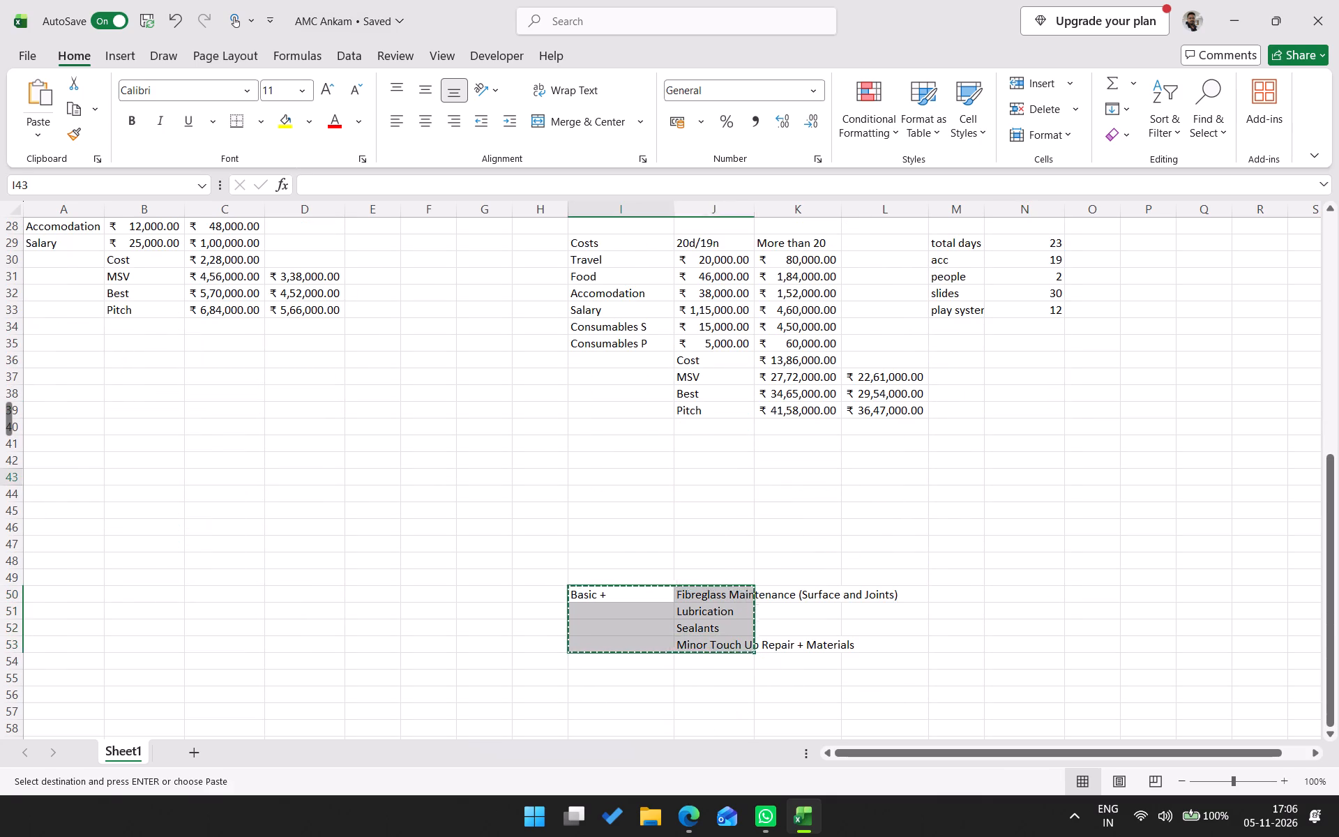
{"action": "key", "text": "ctrl+v"}
{"action": "left_click", "coordinate": [841, 456]}
{"action": "key", "text": "ctrl+s"}
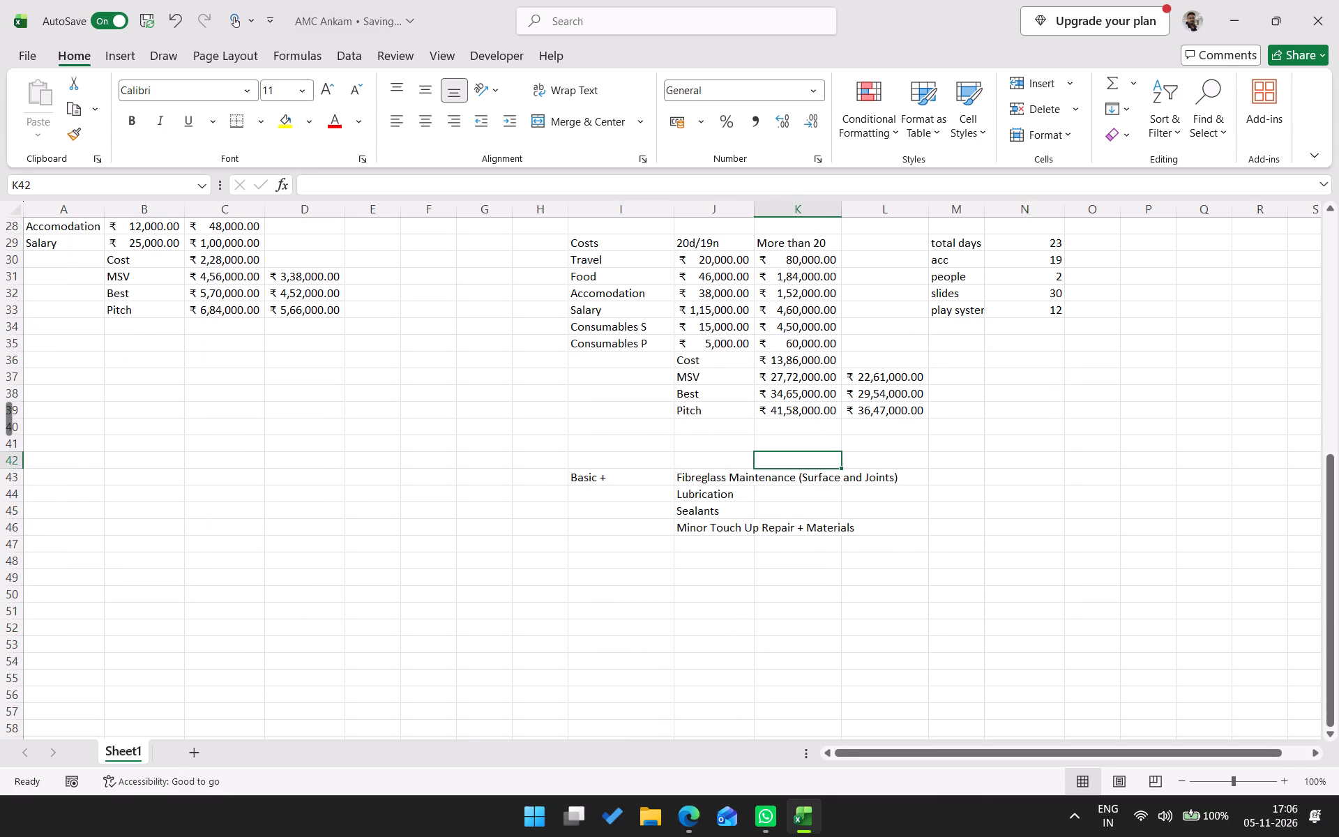
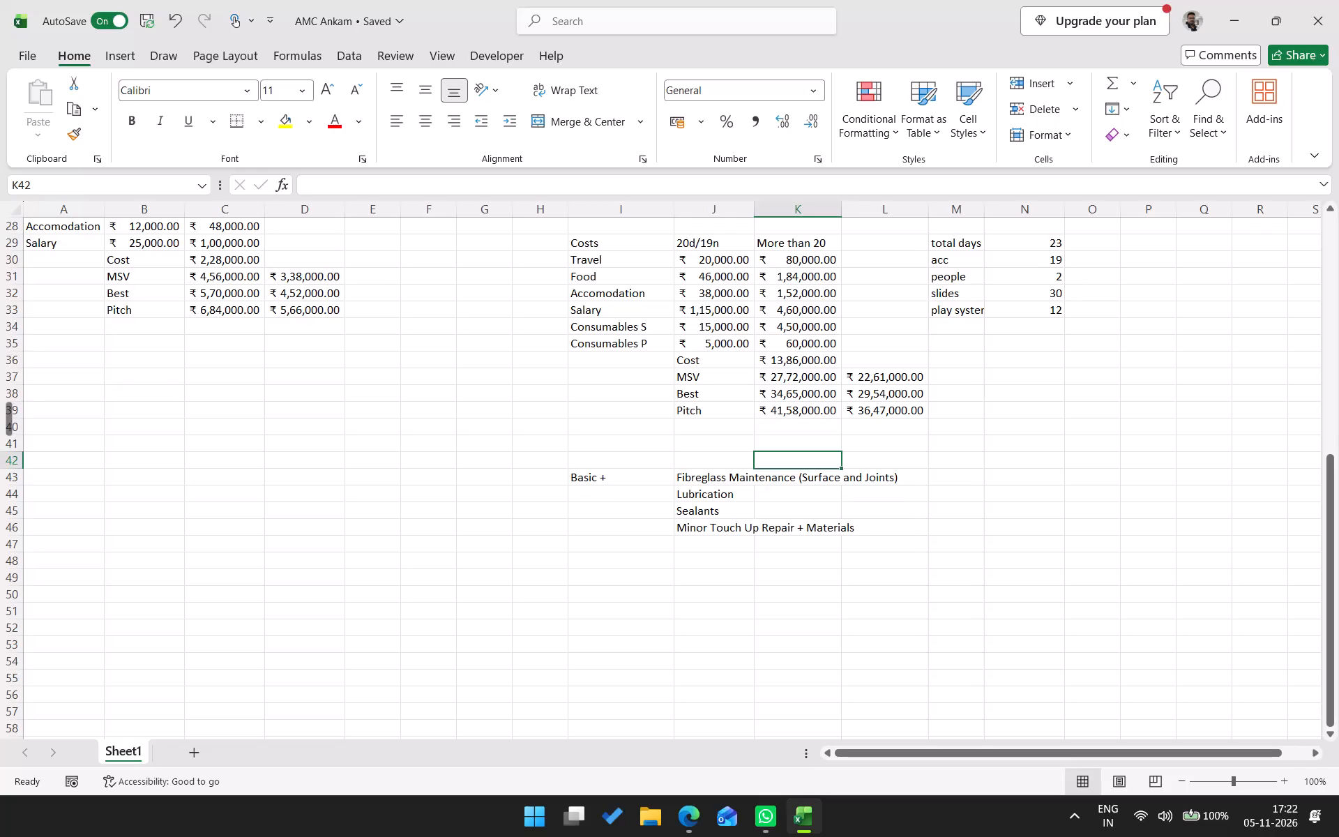
Enter the heading "Comprehensive Care" in cell Q1, in the same row as the Smart Care heading.
{"action": "scroll", "coordinate": [959, 369], "scroll_direction": "up", "scroll_amount": 12}
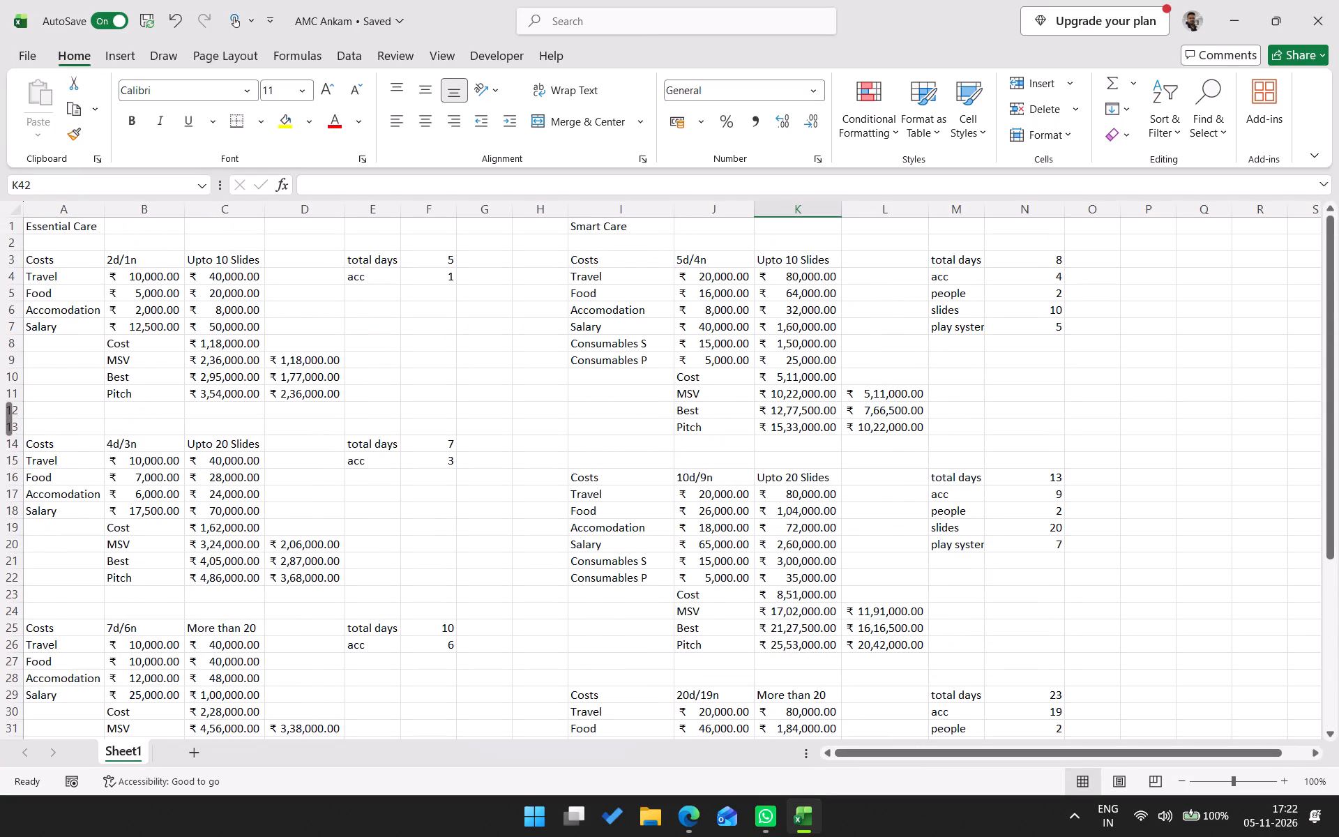
{"action": "left_click", "coordinate": [1204, 227]}
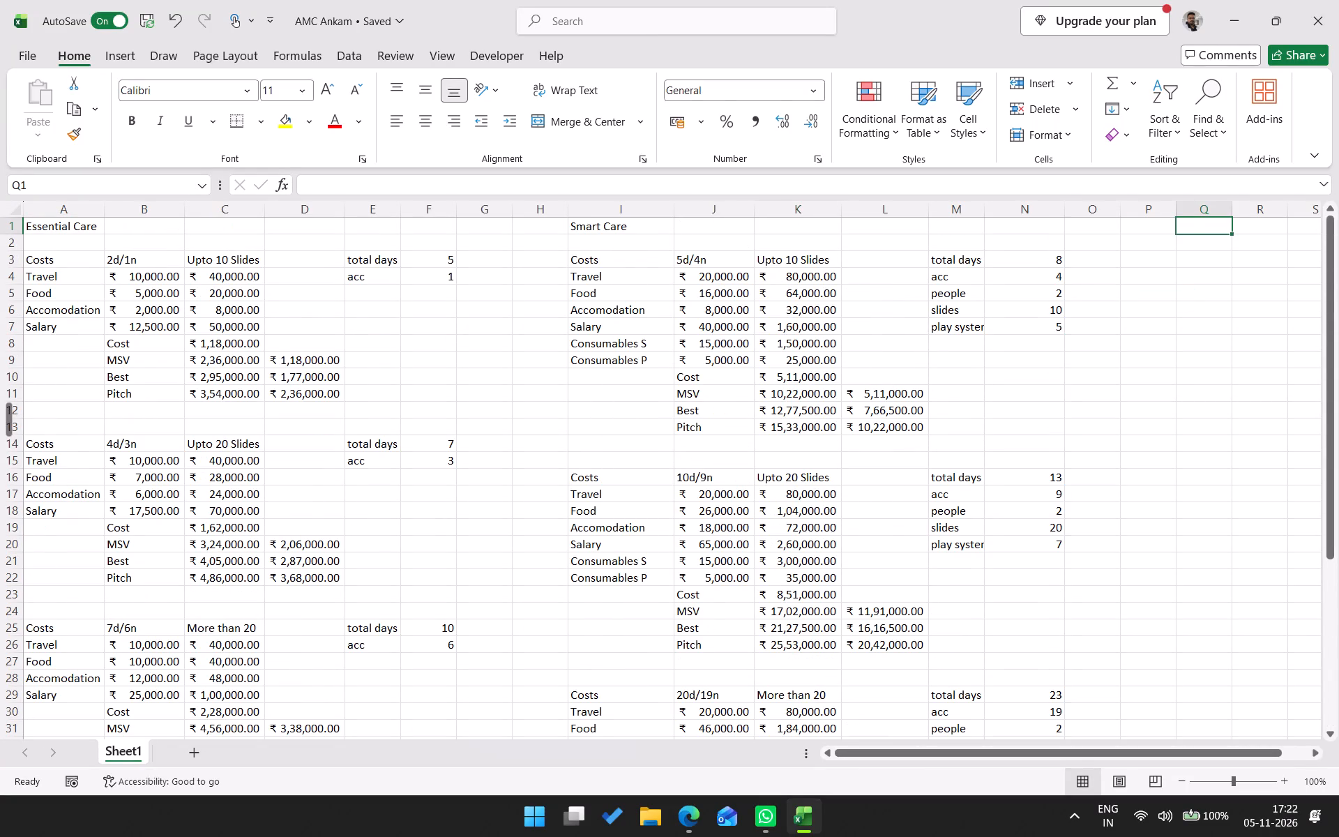
{"action": "type", "text": "Comprehensive Cas"}
{"action": "key", "text": "BackSpace"}
{"action": "key", "text": "e"}
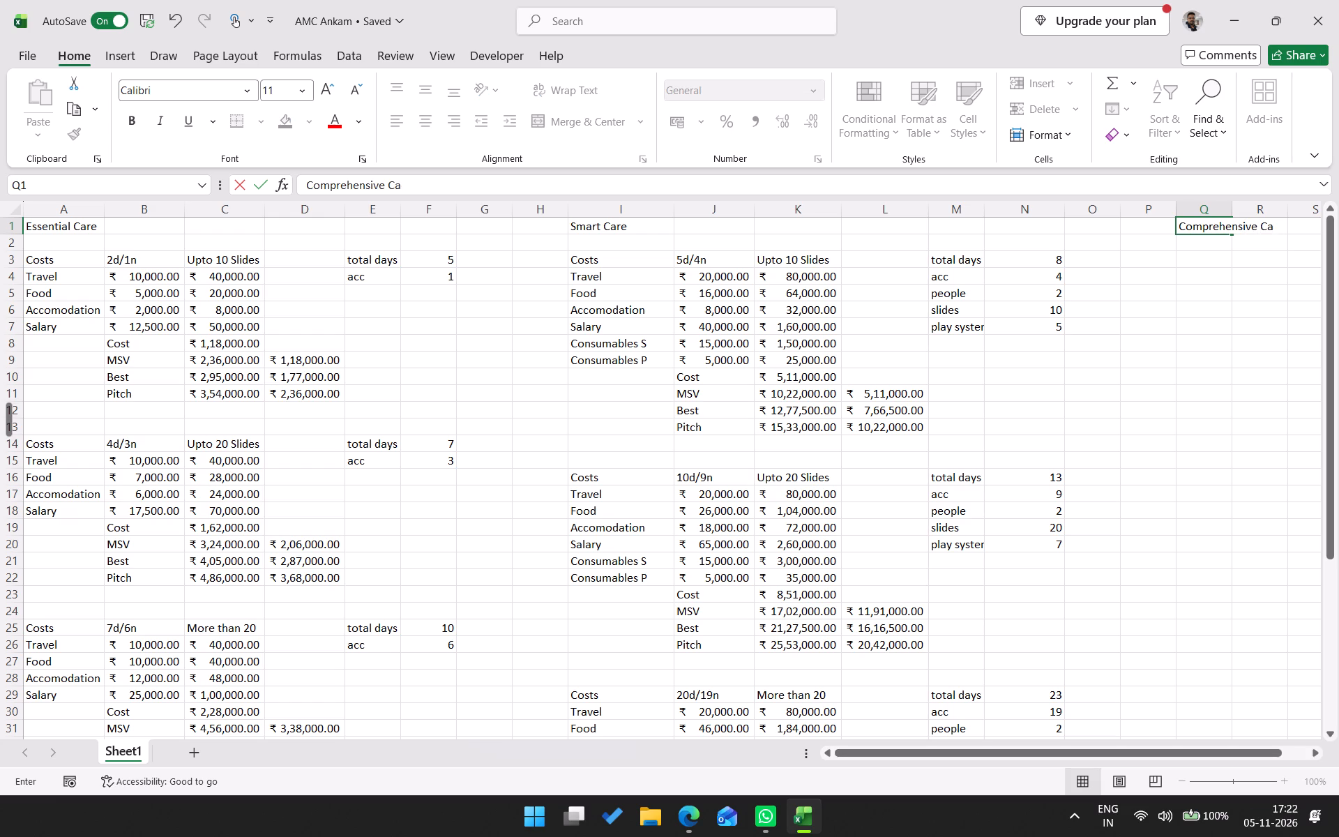
{"action": "key", "text": "BackSpace"}
{"action": "type", "text": "re"}
{"action": "key", "text": "Return"}
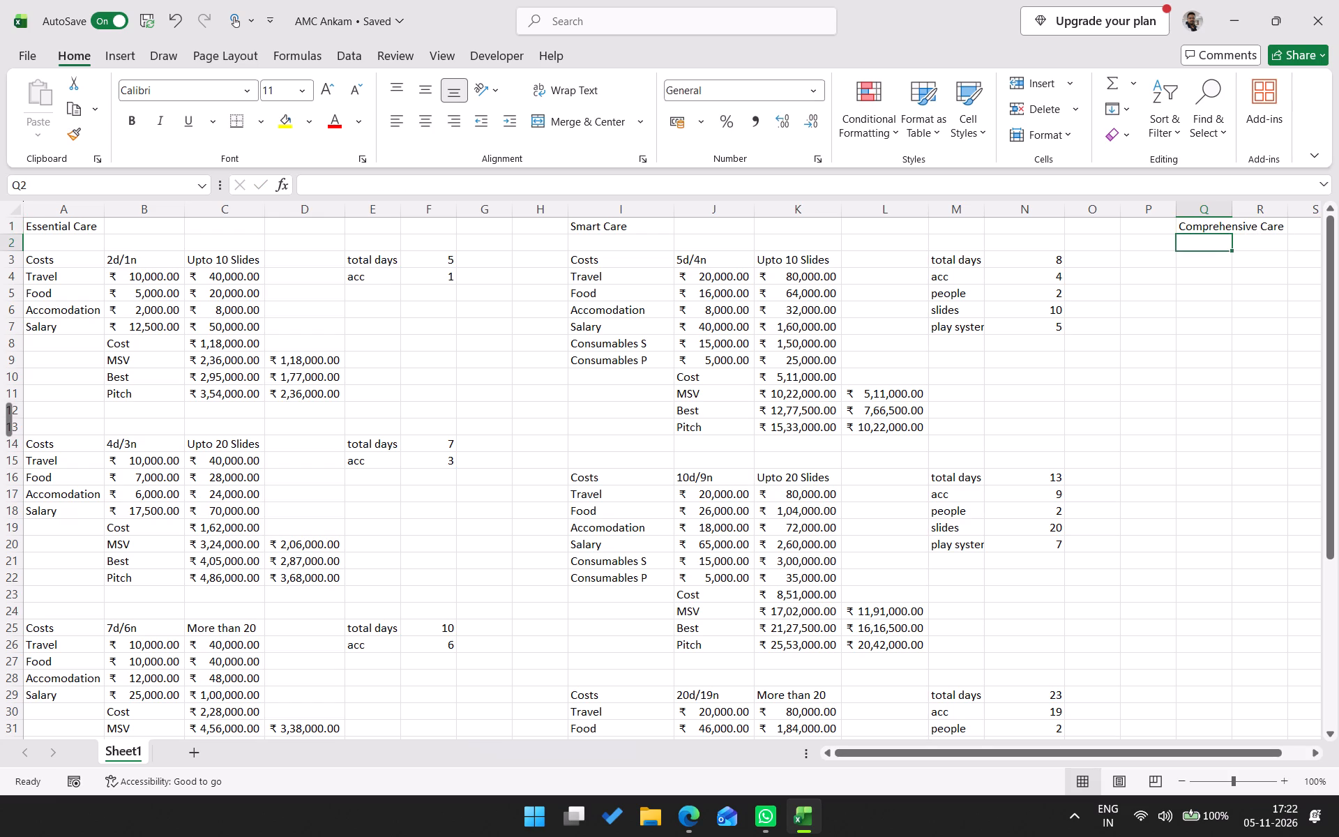
Copy the Smart Care "Upto 10 Slides" block I3:N13, including its days, people, slides and play system inputs.
{"action": "key", "text": "Down"}
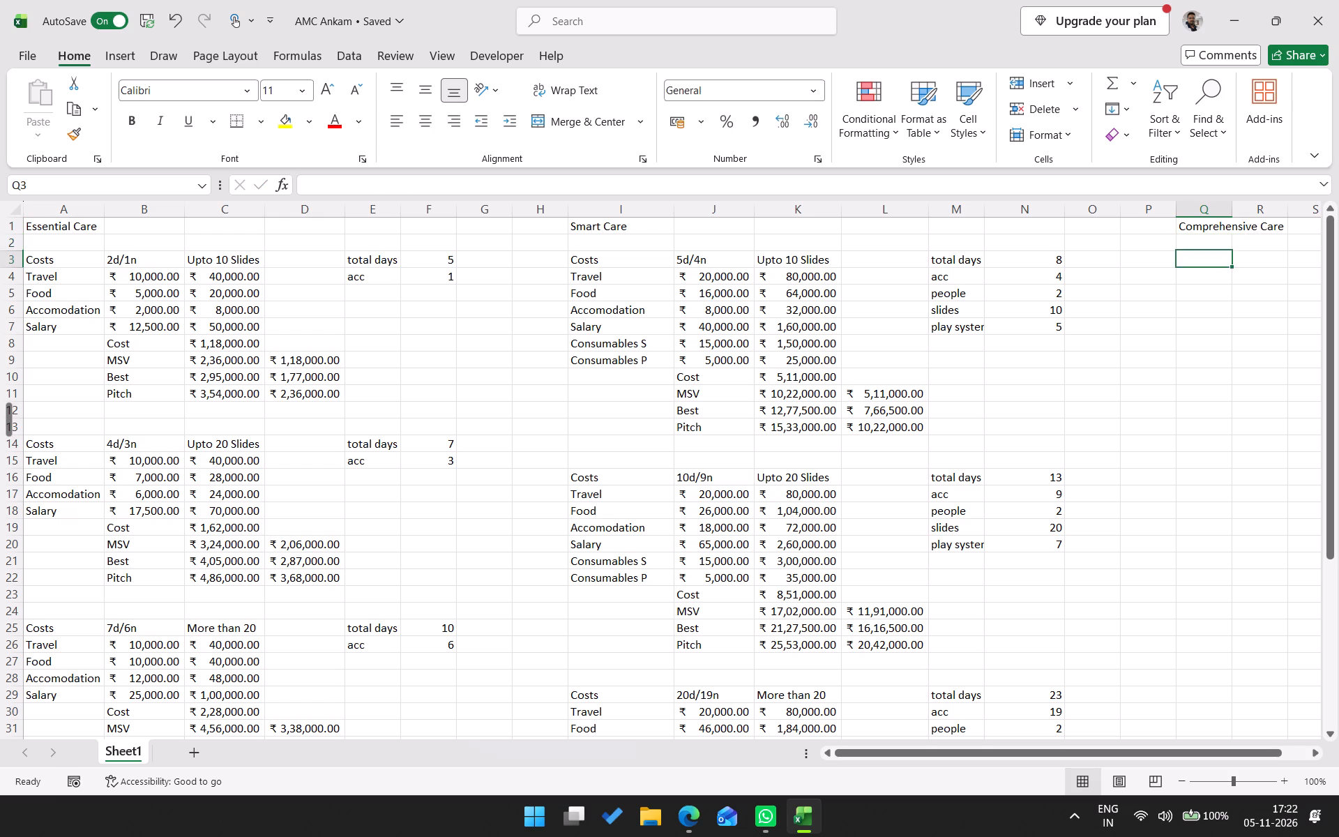
{"action": "key", "text": "Left"}
{"action": "key", "text": "Left"}
{"action": "key", "text": "Left"}
{"action": "key", "text": "Left"}
{"action": "key", "text": "Left"}
{"action": "key", "text": "Left"}
{"action": "key", "text": "Left"}
{"action": "key", "text": "Left"}
{"action": "key", "text": "Left"}
{"action": "key", "text": "Left"}
{"action": "key", "text": "Left"}
{"action": "key", "text": "Left"}
{"action": "key", "text": "Right"}
{"action": "key", "text": "Right"}
{"action": "key", "text": "Right"}
{"action": "key", "text": "Right"}
{"action": "key", "text": "ctrl+shift+Right"}
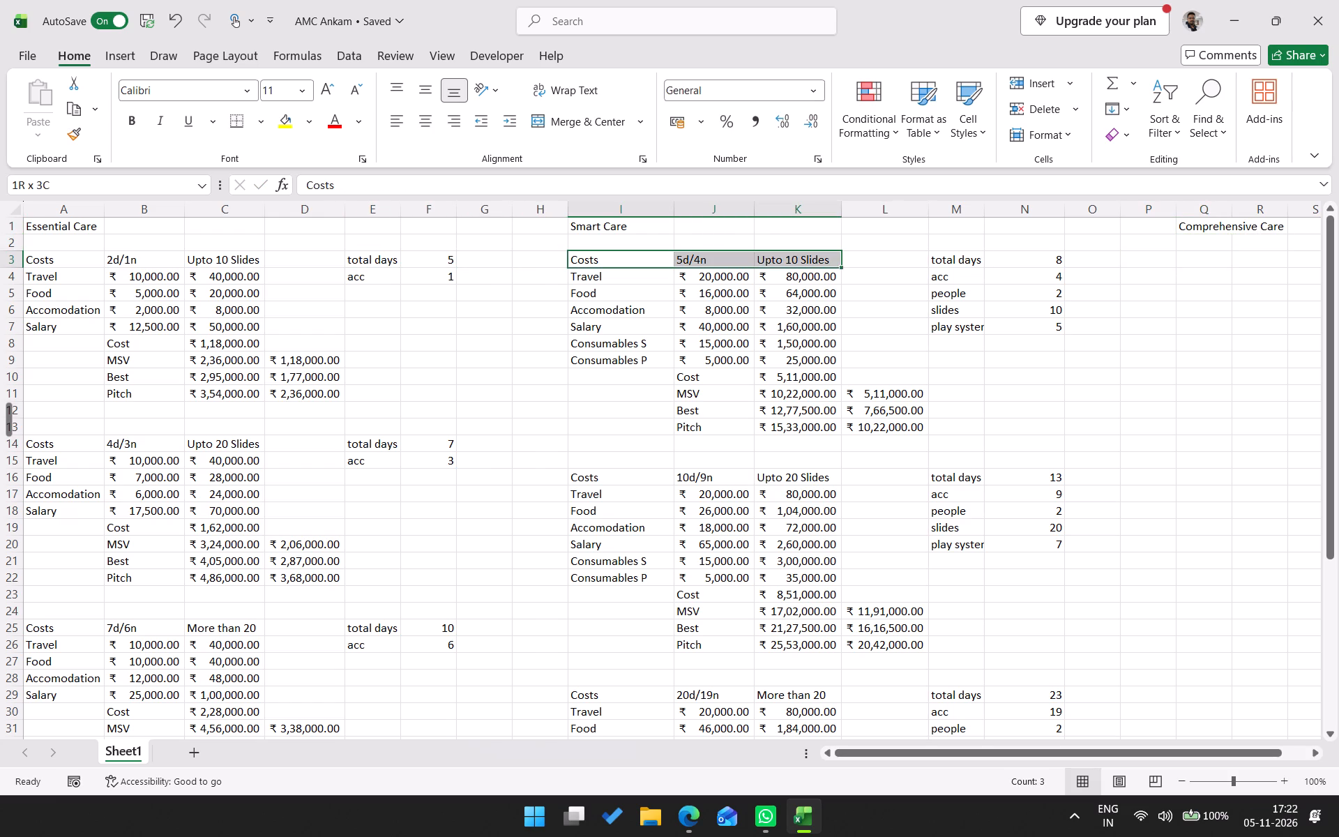
{"action": "key", "text": "ctrl+shift+Right"}
{"action": "key", "text": "ctrl+shift+Right"}
{"action": "key", "text": "ctrl+shift+Down"}
{"action": "key", "text": "ctrl+shift+Down"}
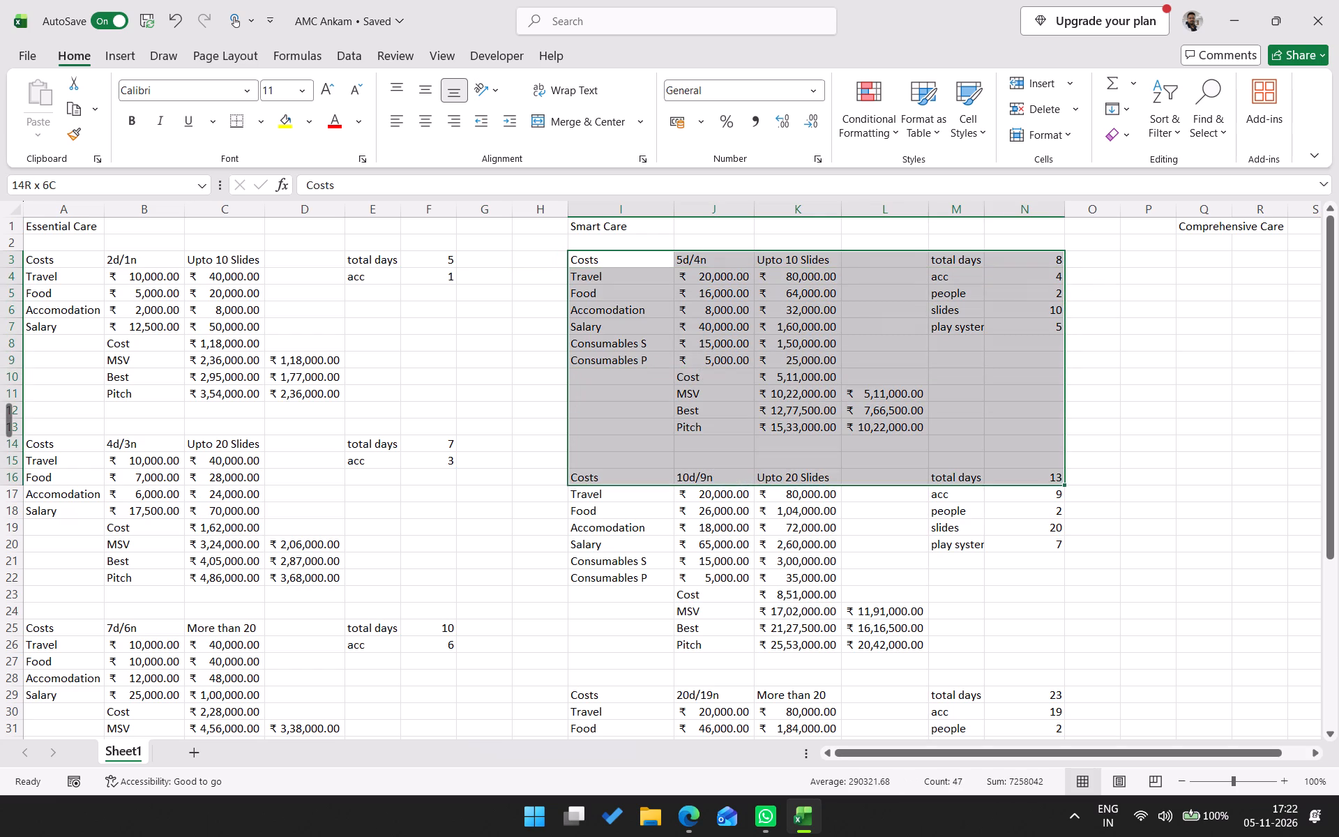
{"action": "key", "text": "shift+Up"}
{"action": "key", "text": "shift+Up"}
{"action": "key", "text": "shift+Up"}
{"action": "key", "text": "ctrl+c"}
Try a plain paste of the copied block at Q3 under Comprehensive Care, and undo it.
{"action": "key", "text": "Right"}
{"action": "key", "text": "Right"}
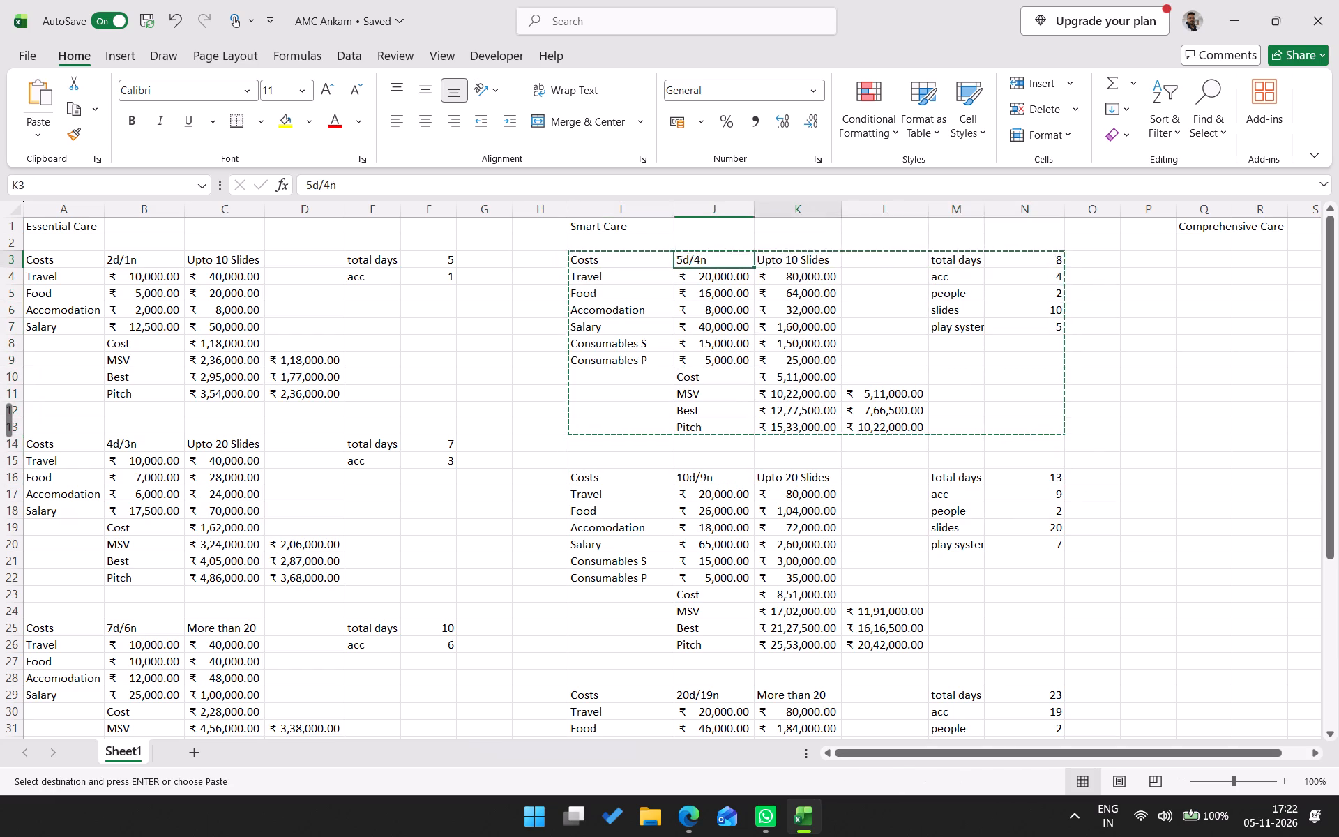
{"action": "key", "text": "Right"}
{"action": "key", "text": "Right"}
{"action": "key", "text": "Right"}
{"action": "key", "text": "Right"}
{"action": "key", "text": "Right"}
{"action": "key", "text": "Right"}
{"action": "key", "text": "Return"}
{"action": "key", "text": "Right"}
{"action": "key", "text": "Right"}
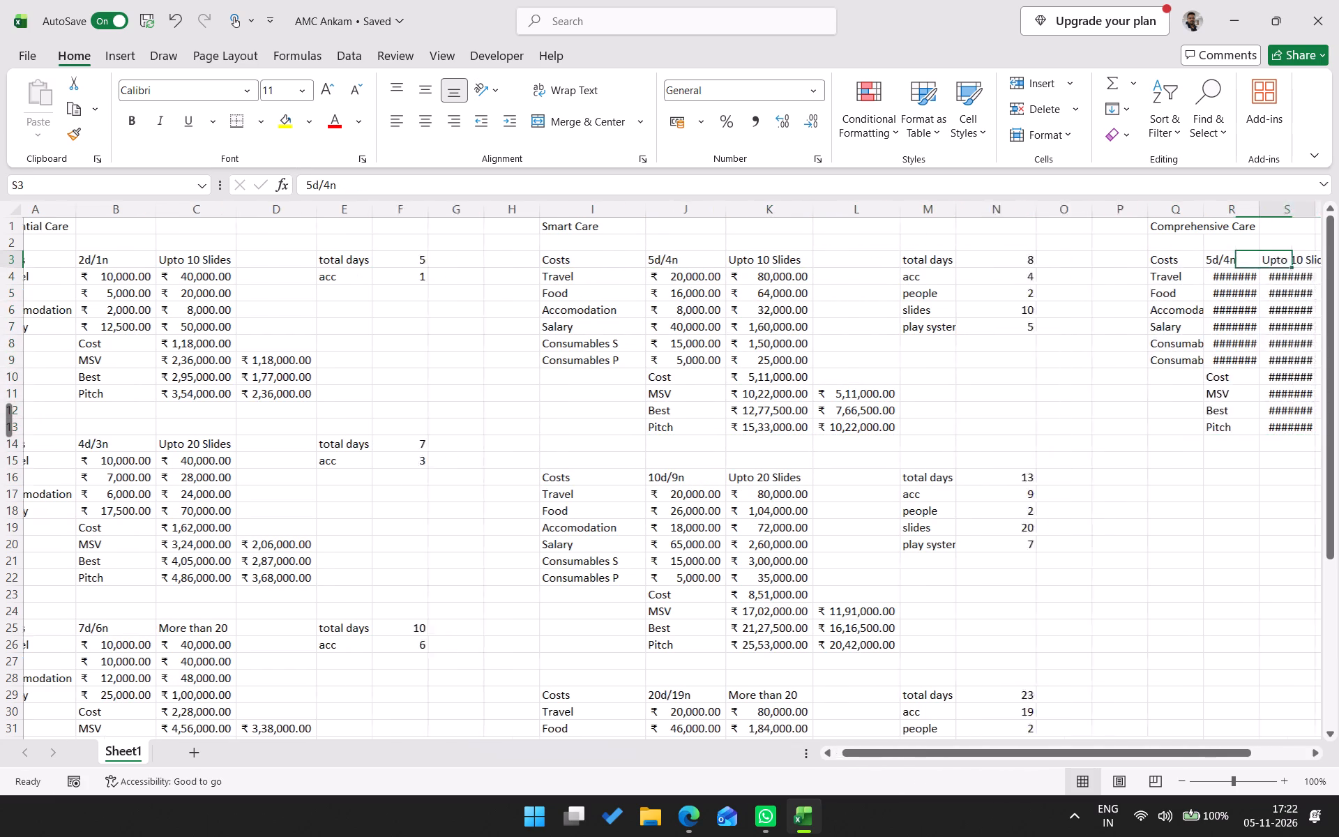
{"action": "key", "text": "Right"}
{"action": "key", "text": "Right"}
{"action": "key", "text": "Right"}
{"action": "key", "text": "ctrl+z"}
Paste the copied Smart Care block at Q3 under Comprehensive Care, keeping the source column widths.
{"action": "key", "text": "Right"}
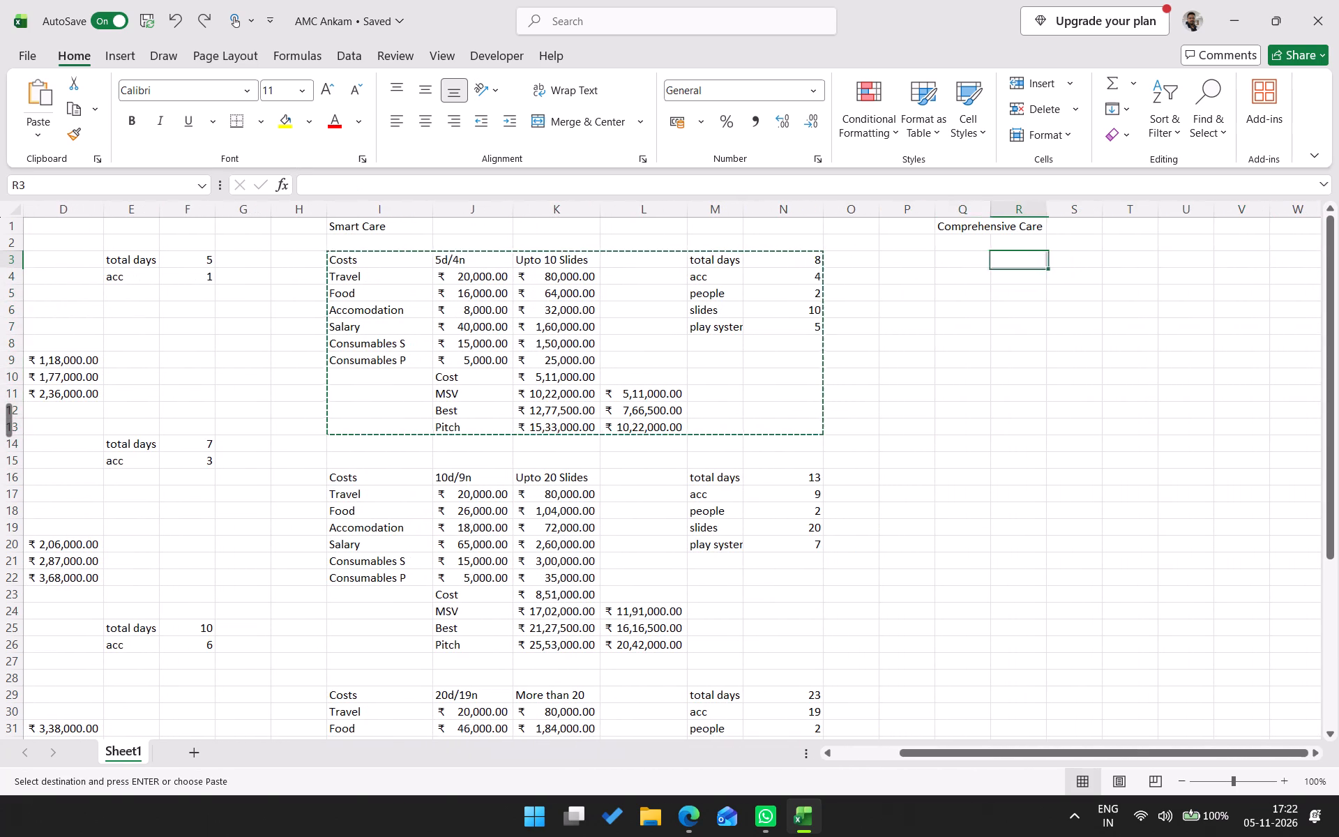
{"action": "key", "text": "Left"}
{"action": "key", "text": "ctrl+v"}
{"action": "key", "text": "w"}
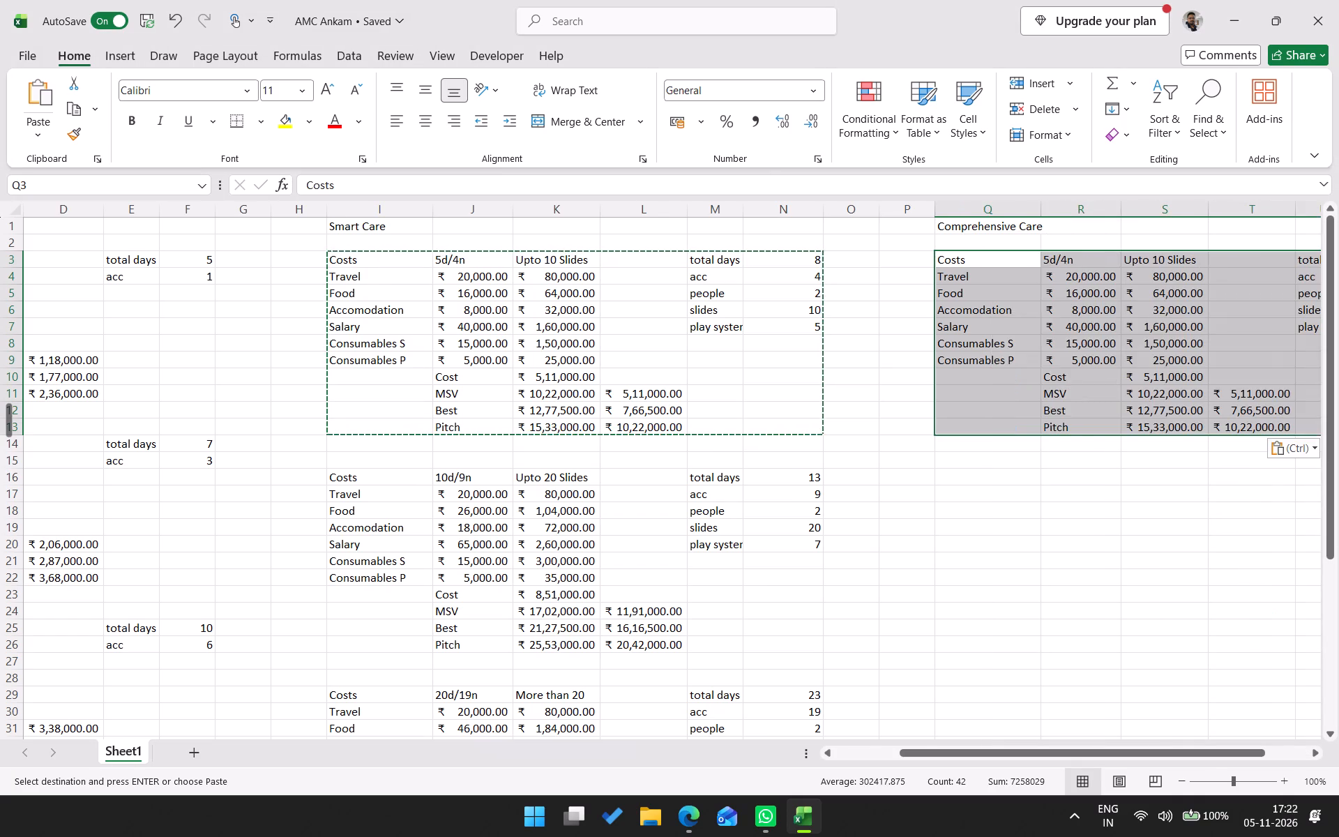
{"action": "key", "text": "Right"}
{"action": "key", "text": "Right"}
{"action": "key", "text": "Right"}
{"action": "key", "text": "Right"}
{"action": "key", "text": "Right"}
{"action": "key", "text": "Right"}
{"action": "key", "text": "Escape"}
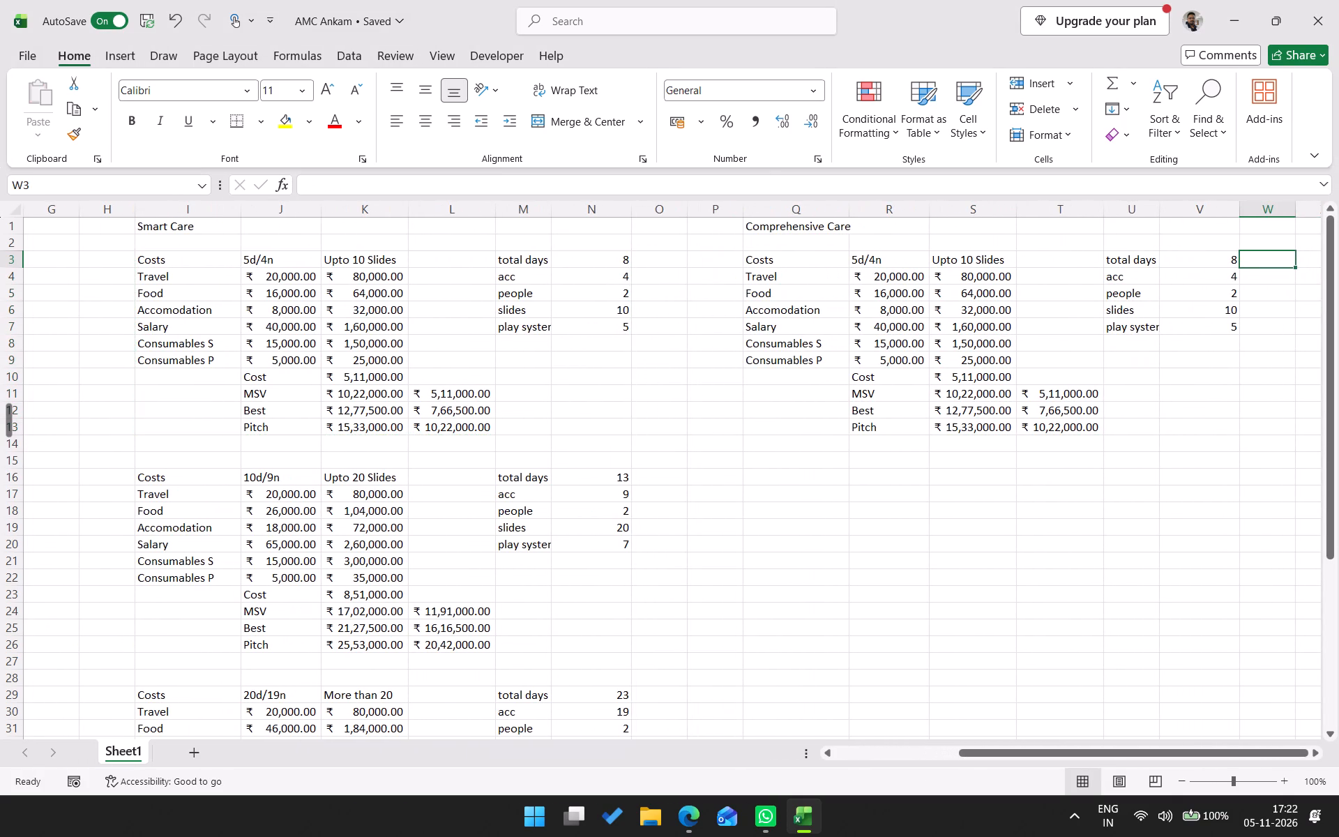
Set the number of people to 4 in the Comprehensive Care "Upto 10 Slides" block.
{"action": "key", "text": "Left"}
{"action": "key", "text": "Left"}
{"action": "key", "text": "Left"}
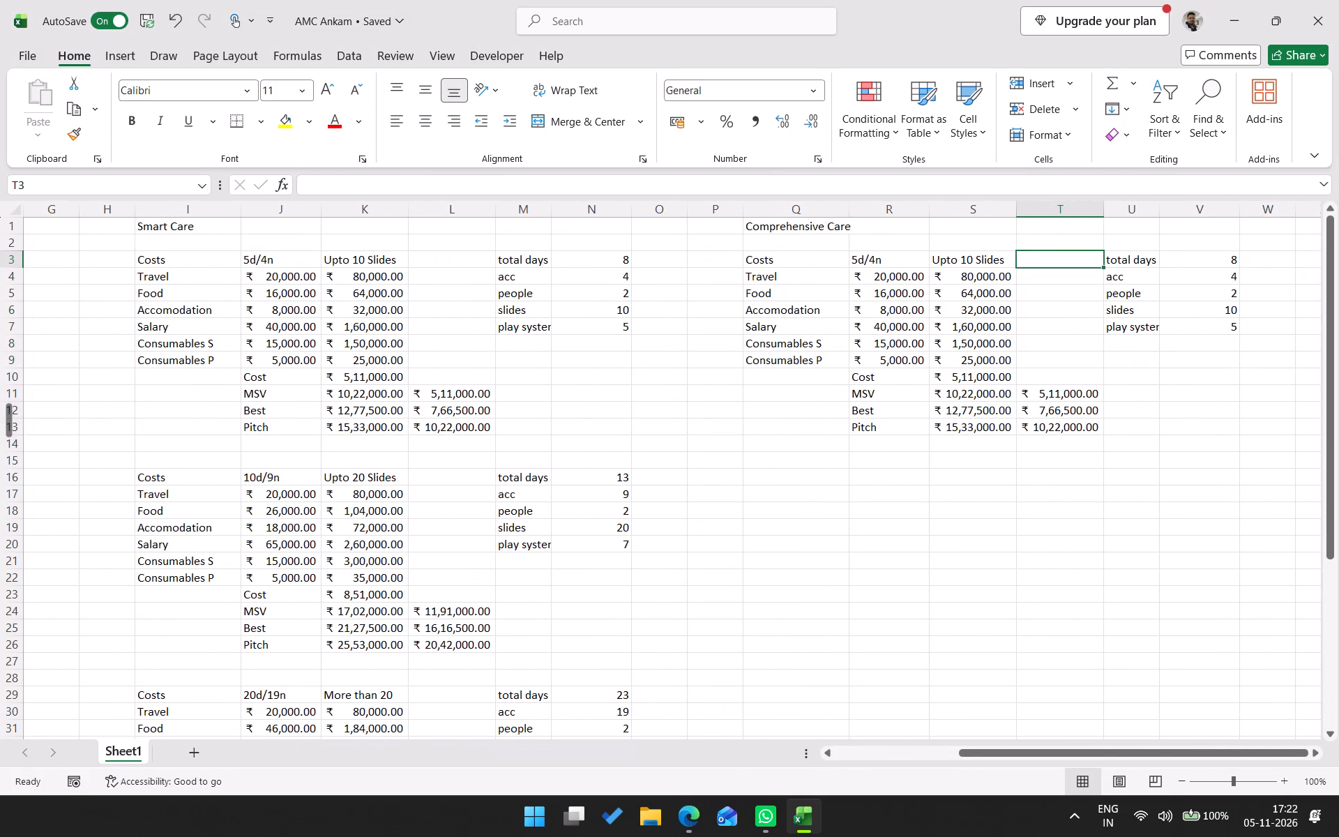
{"action": "key", "text": "Right"}
{"action": "key", "text": "Down"}
{"action": "key", "text": "Down"}
{"action": "key", "text": "Right"}
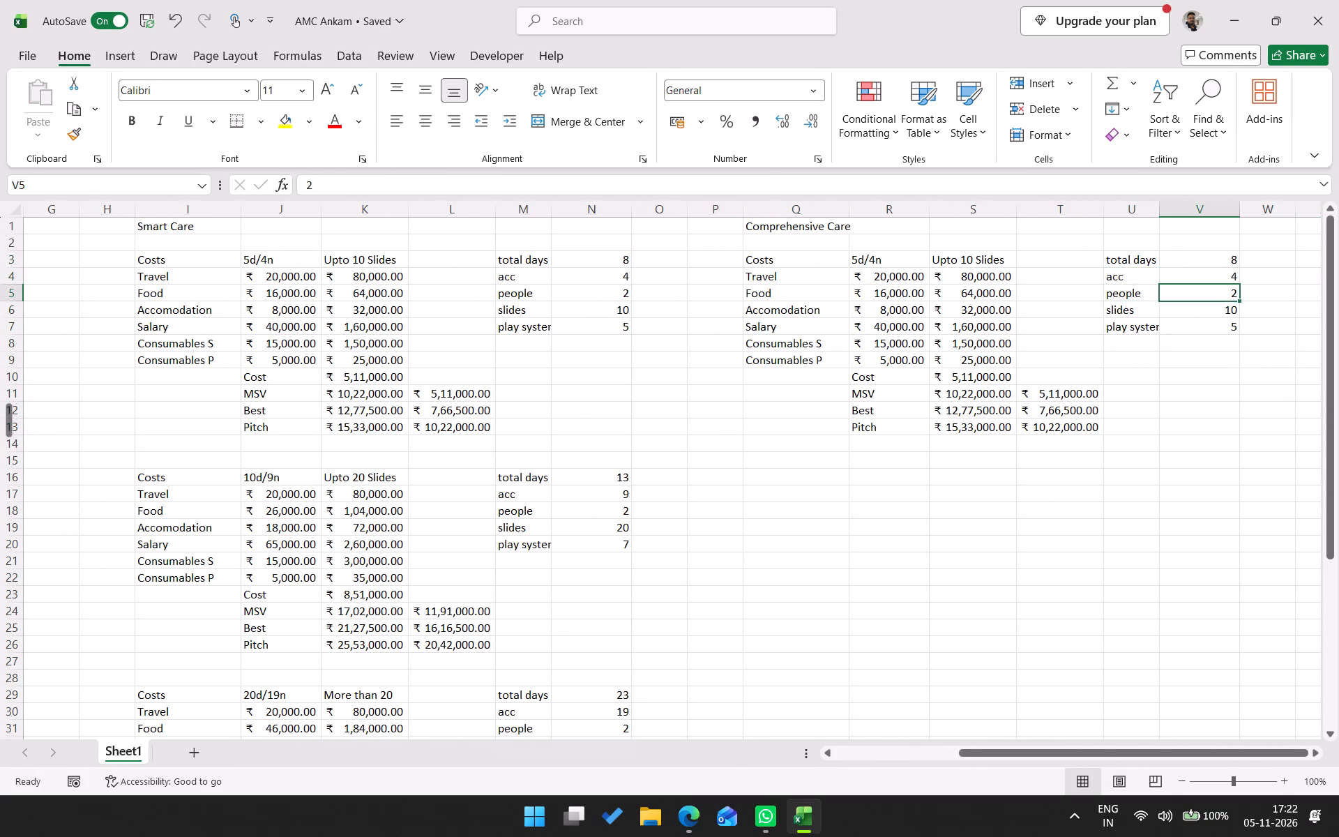
{"action": "key", "text": "4"}
{"action": "key", "text": "Return"}
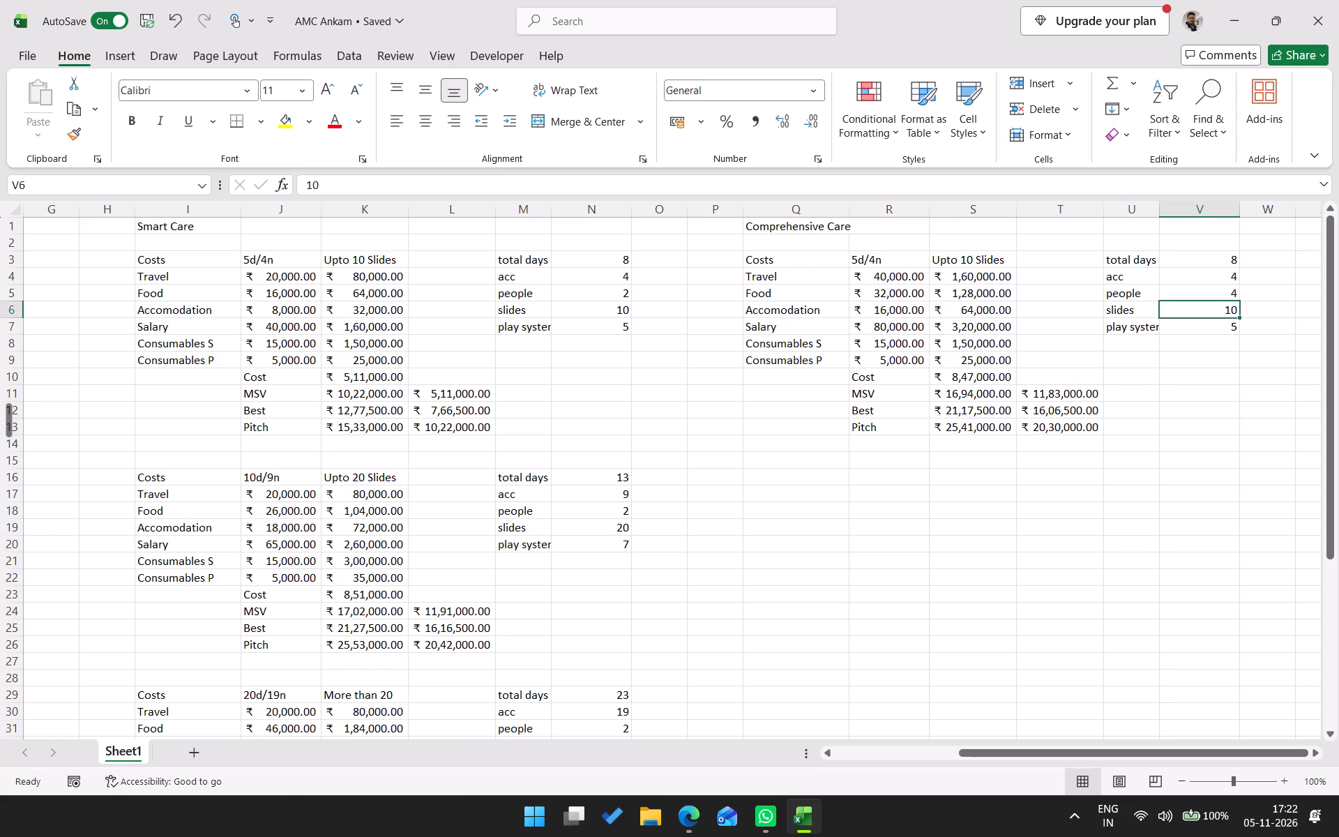
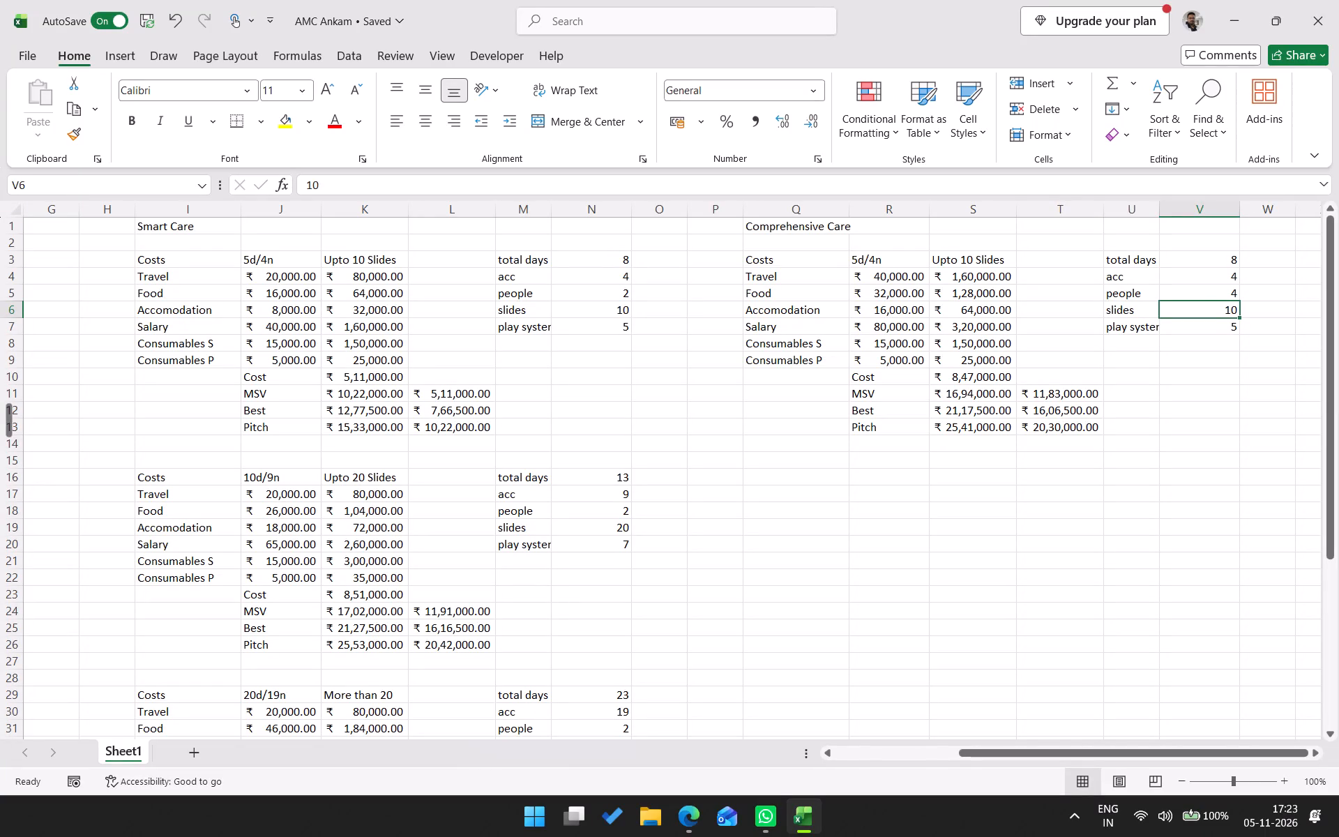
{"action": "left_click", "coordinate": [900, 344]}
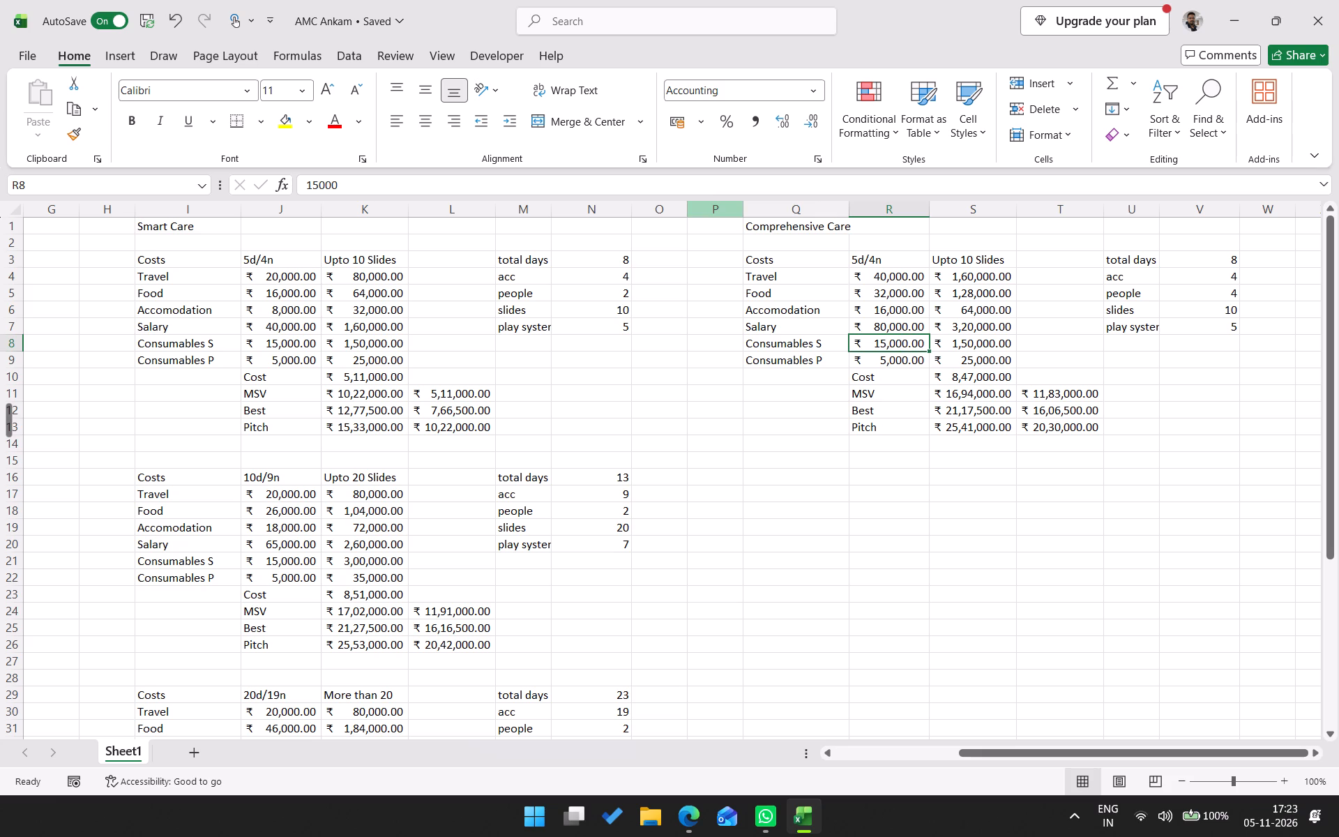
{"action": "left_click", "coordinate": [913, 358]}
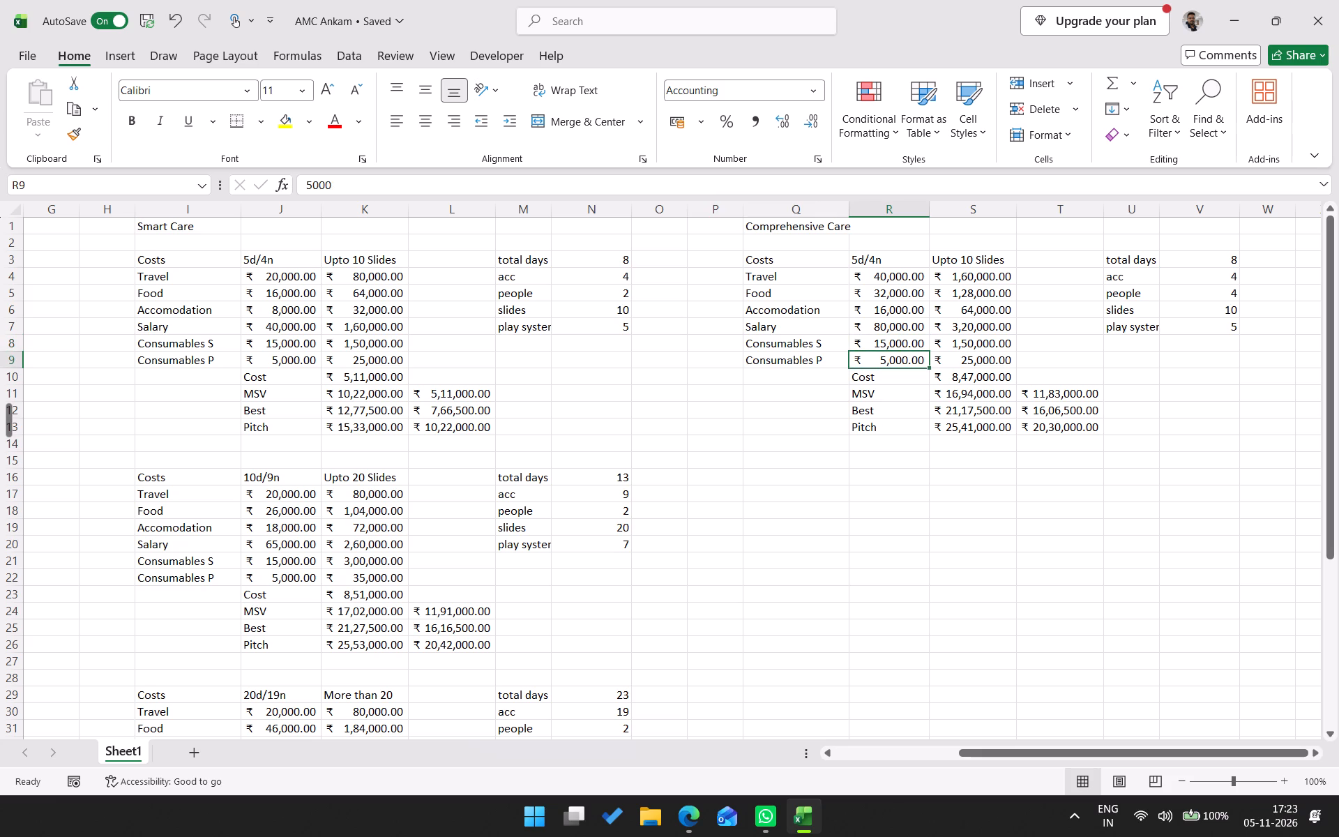
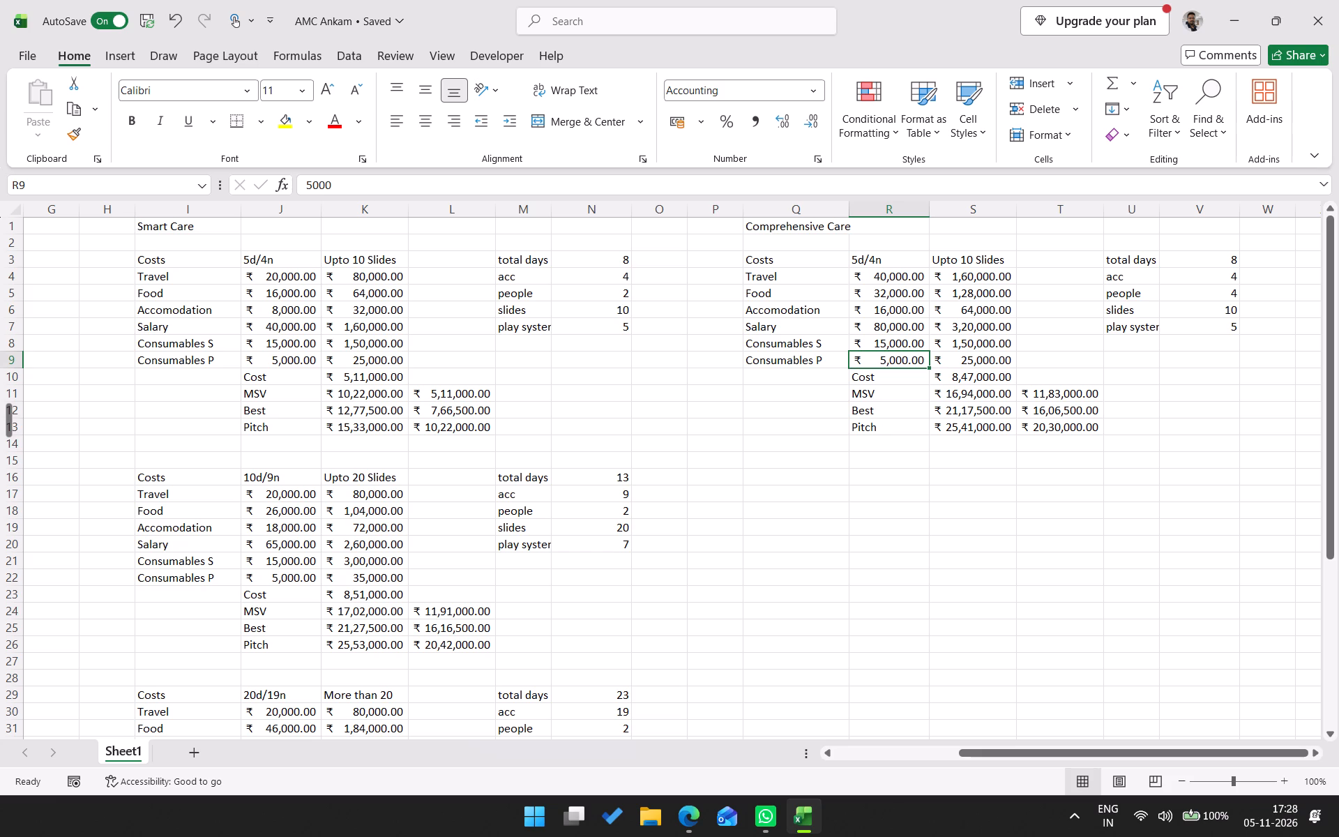
Clear all system notifications from the Windows notification centre and return to the AMC Ankam workbook.
{"action": "left_click", "coordinate": [1315, 817]}
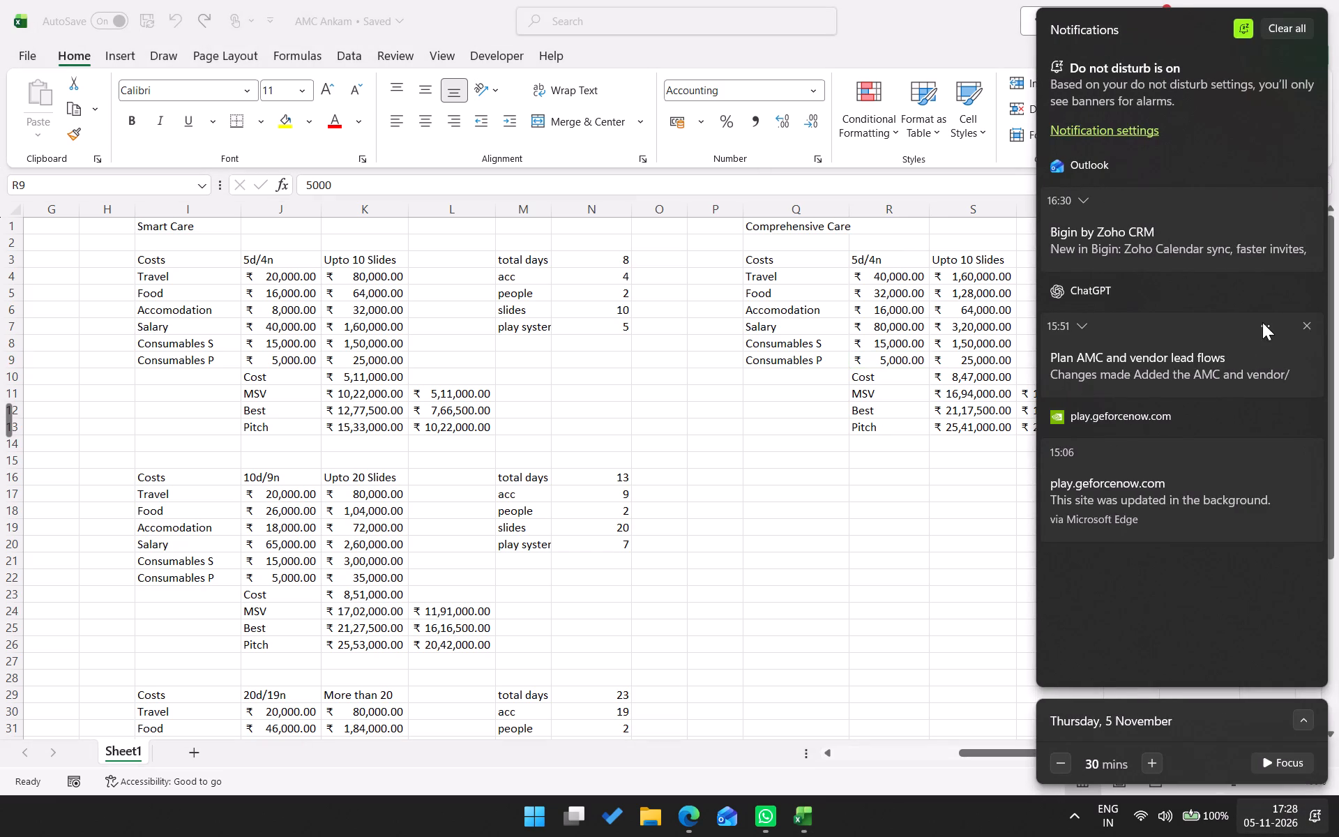
{"action": "left_click", "coordinate": [1283, 28]}
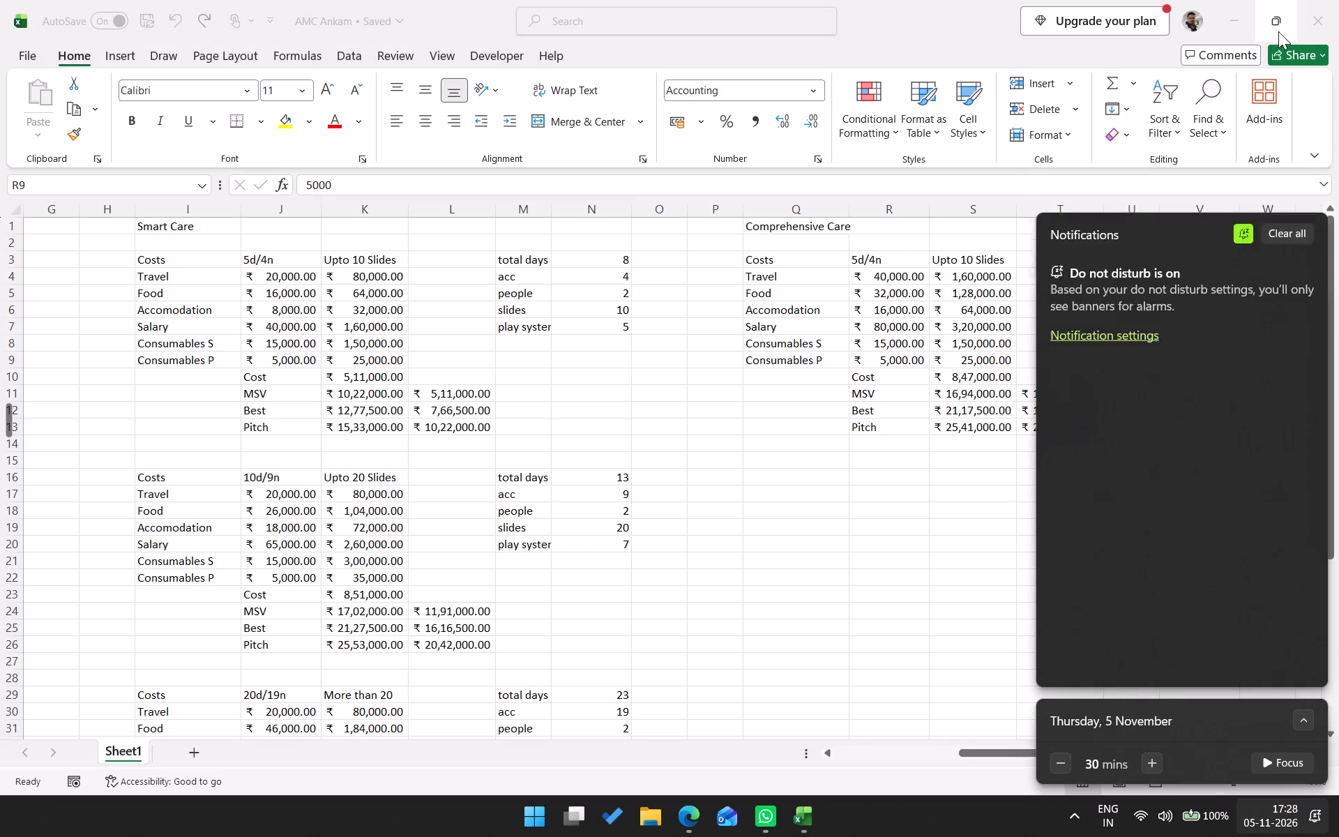
{"action": "left_click", "coordinate": [918, 488]}
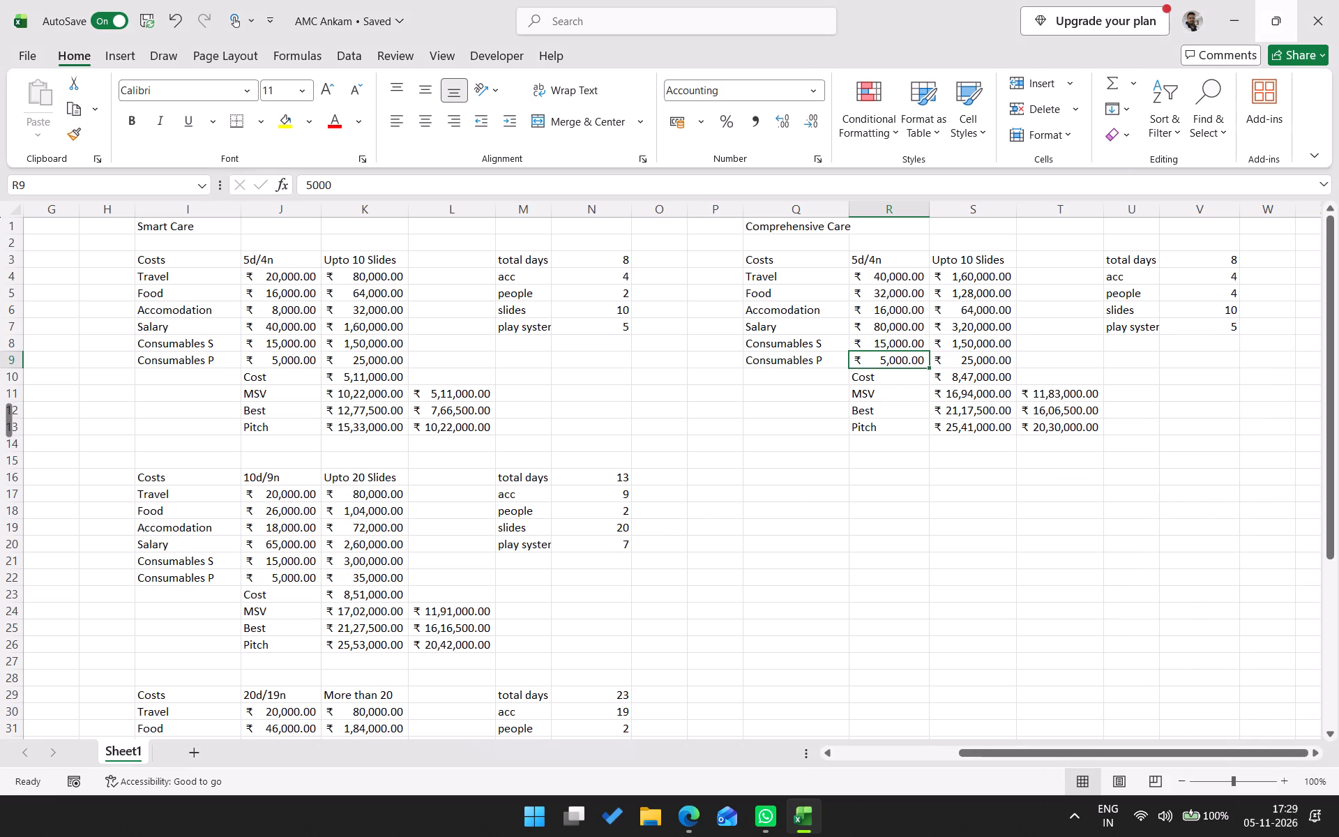
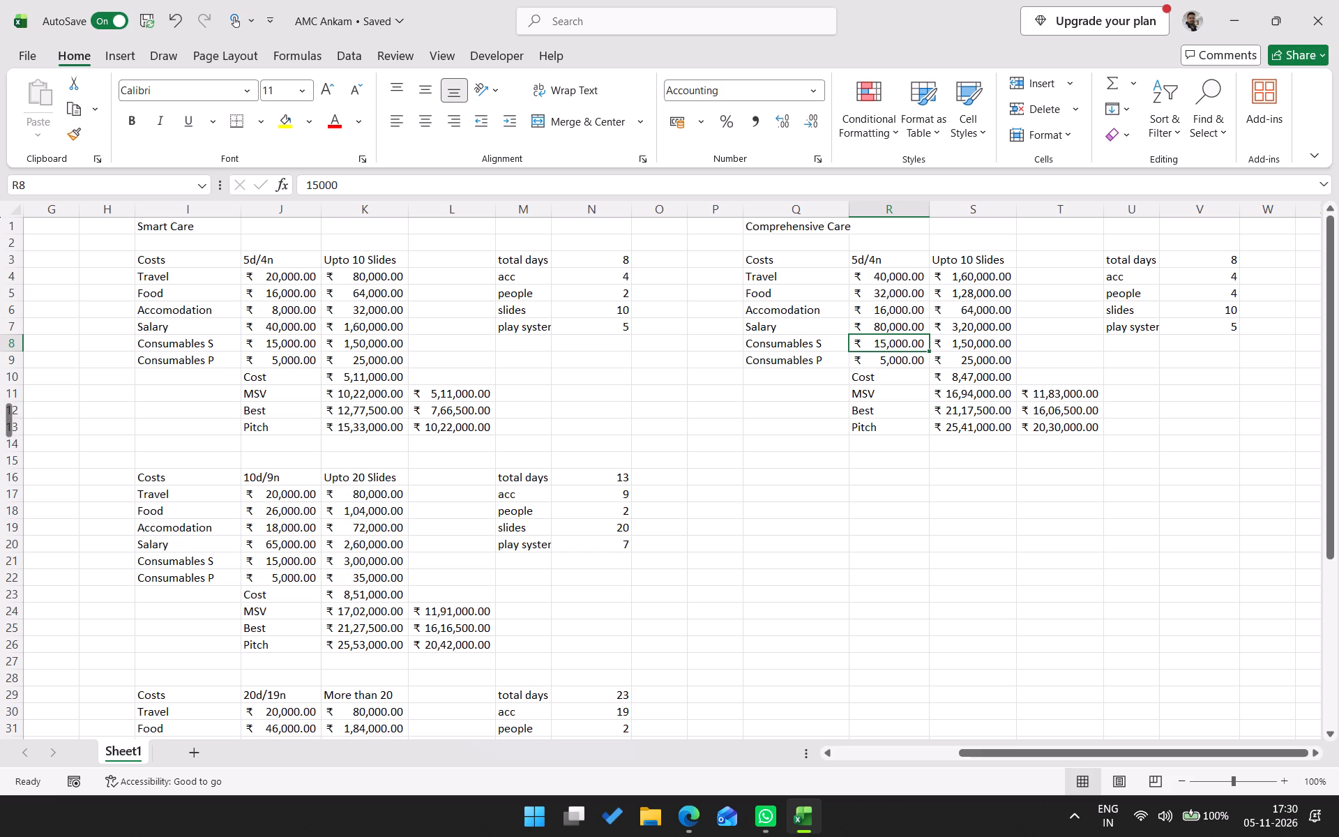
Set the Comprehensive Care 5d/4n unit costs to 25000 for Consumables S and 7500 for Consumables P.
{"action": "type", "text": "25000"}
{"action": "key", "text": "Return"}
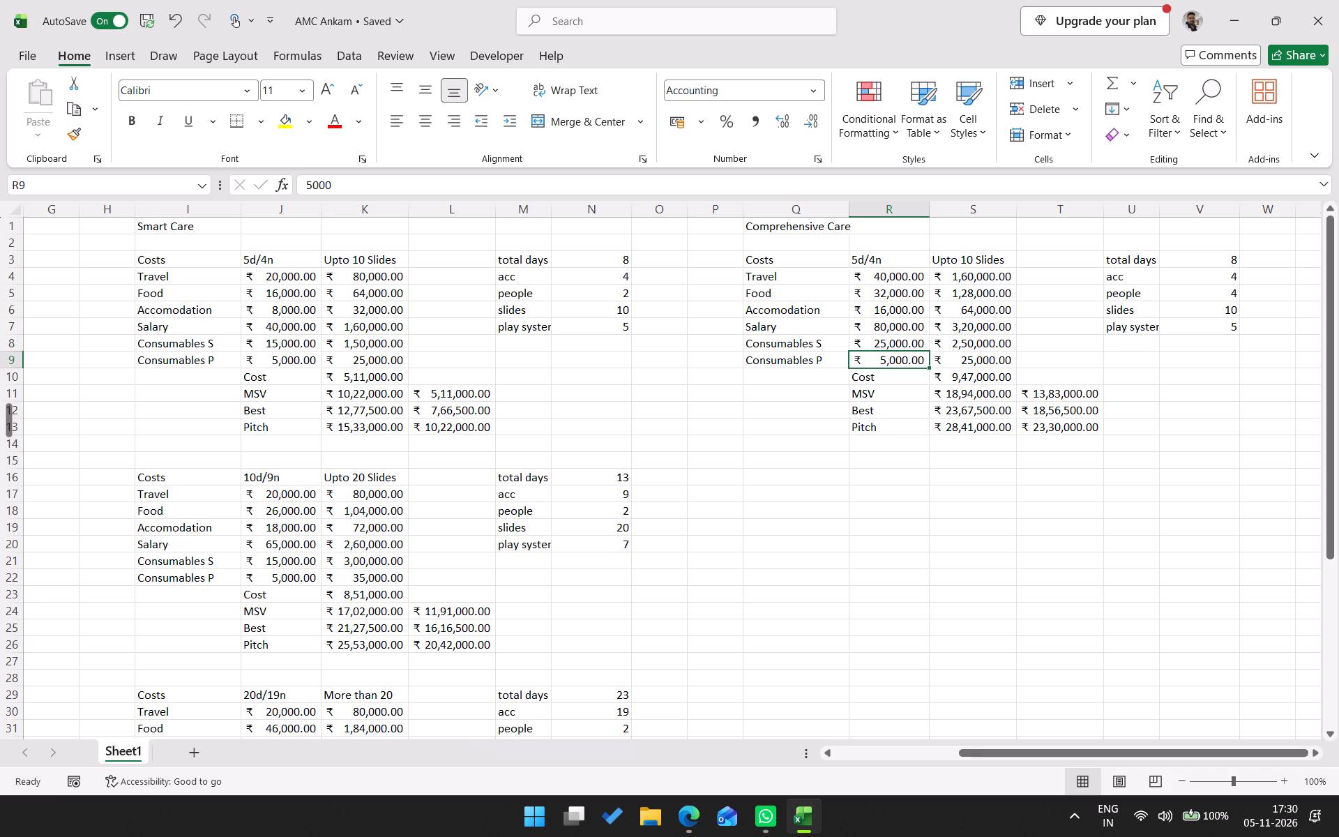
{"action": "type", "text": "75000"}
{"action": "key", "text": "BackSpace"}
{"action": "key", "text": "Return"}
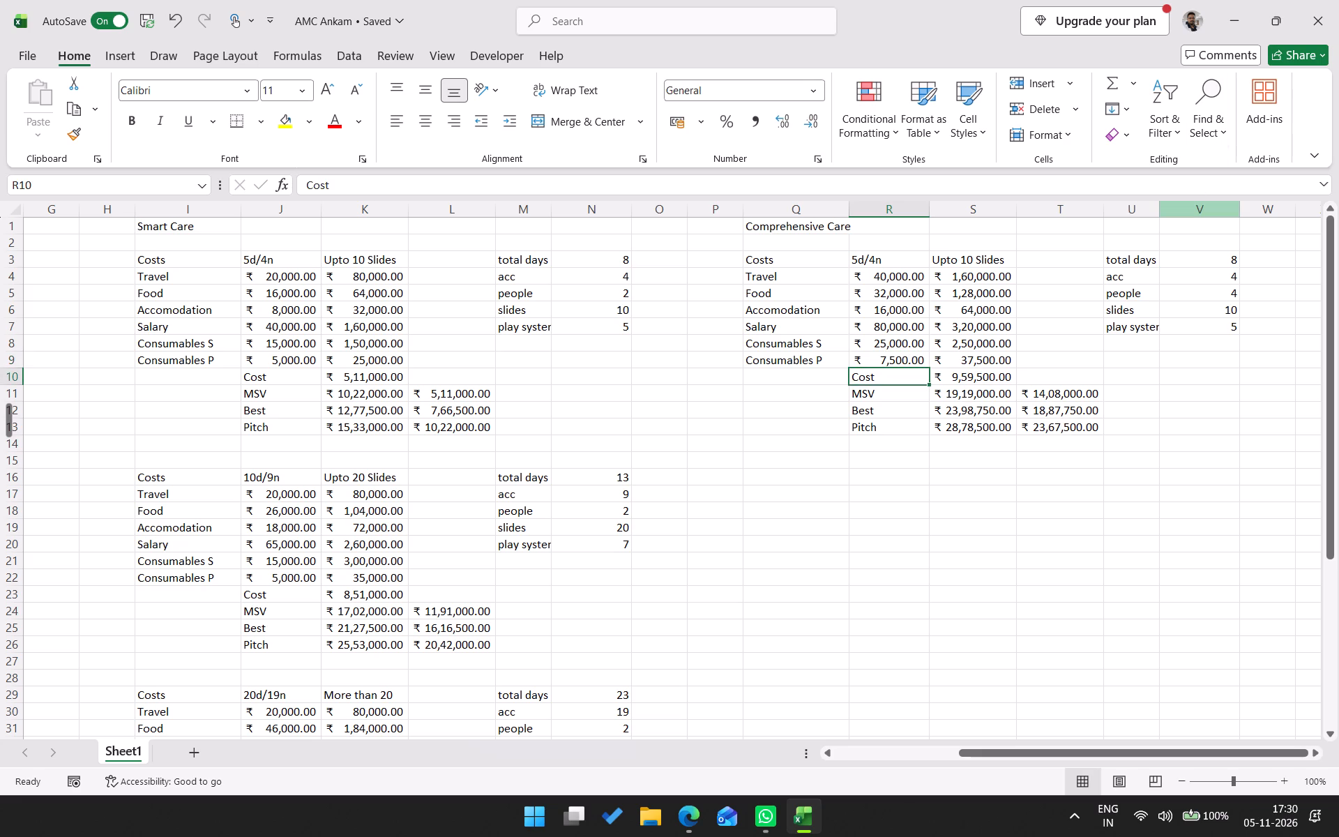
Examine the Comprehensive Care people input and the formulas behind its salary, accommodation and food costs.
{"action": "left_click", "coordinate": [1227, 290]}
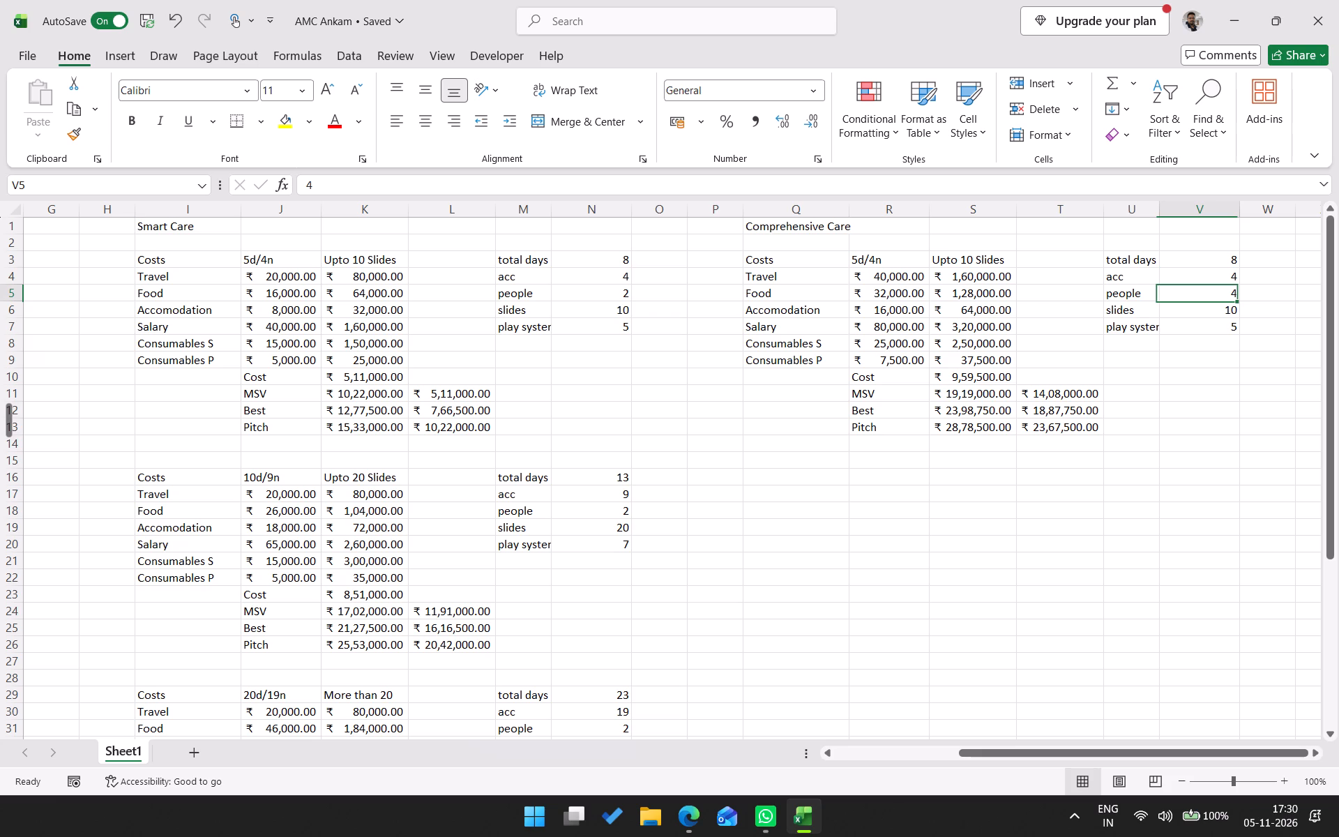
{"action": "left_click", "coordinate": [900, 326]}
{"action": "left_click", "coordinate": [573, 192]}
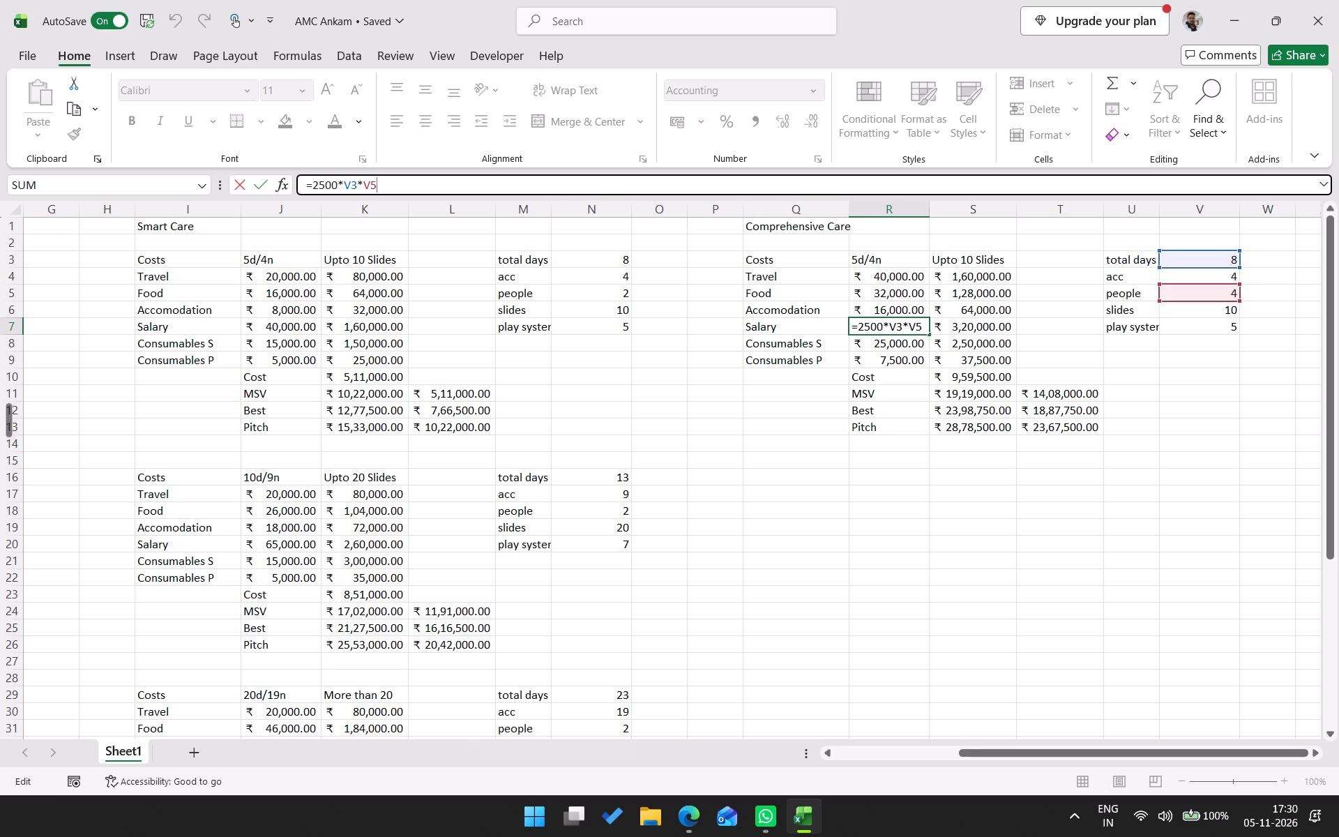
{"action": "key", "text": "Escape"}
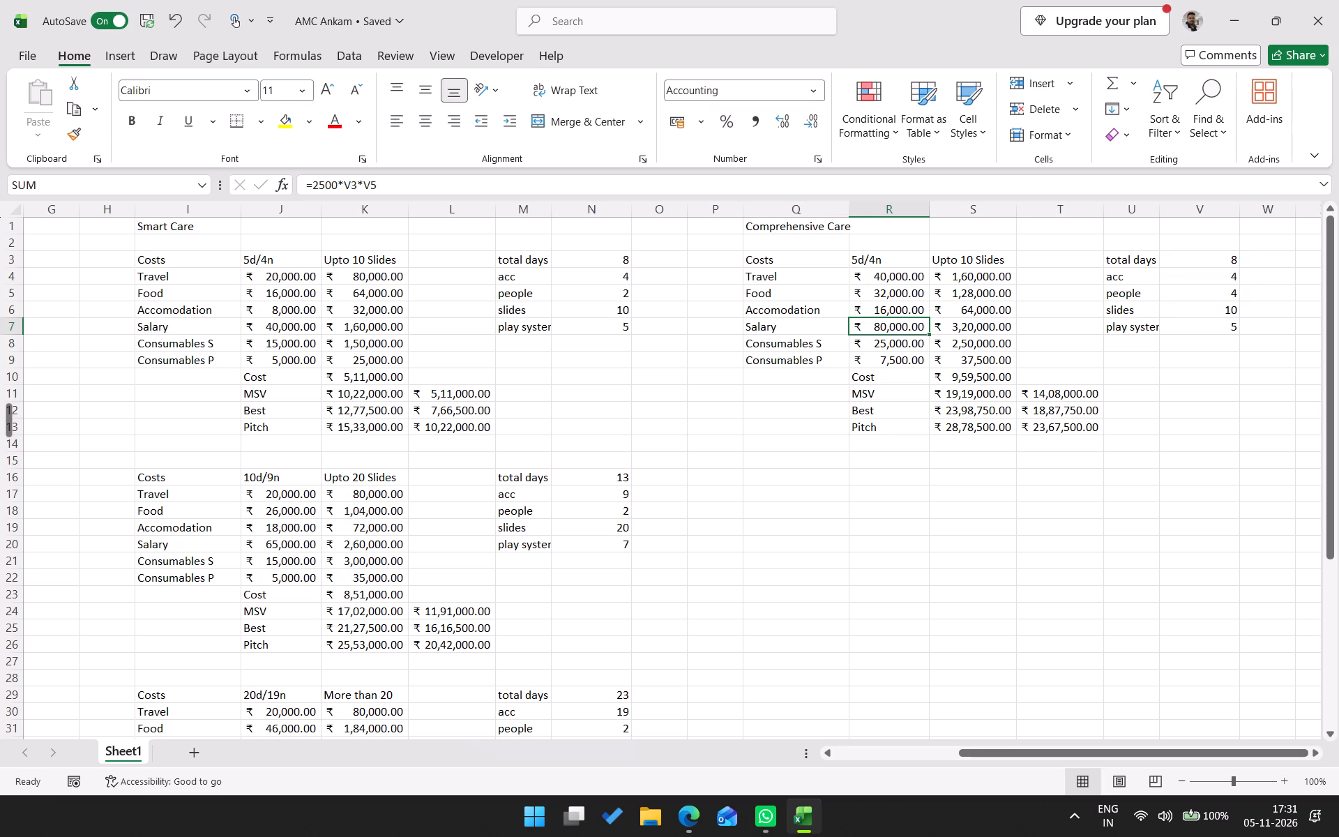
{"action": "left_click", "coordinate": [921, 307]}
{"action": "left_click", "coordinate": [465, 195]}
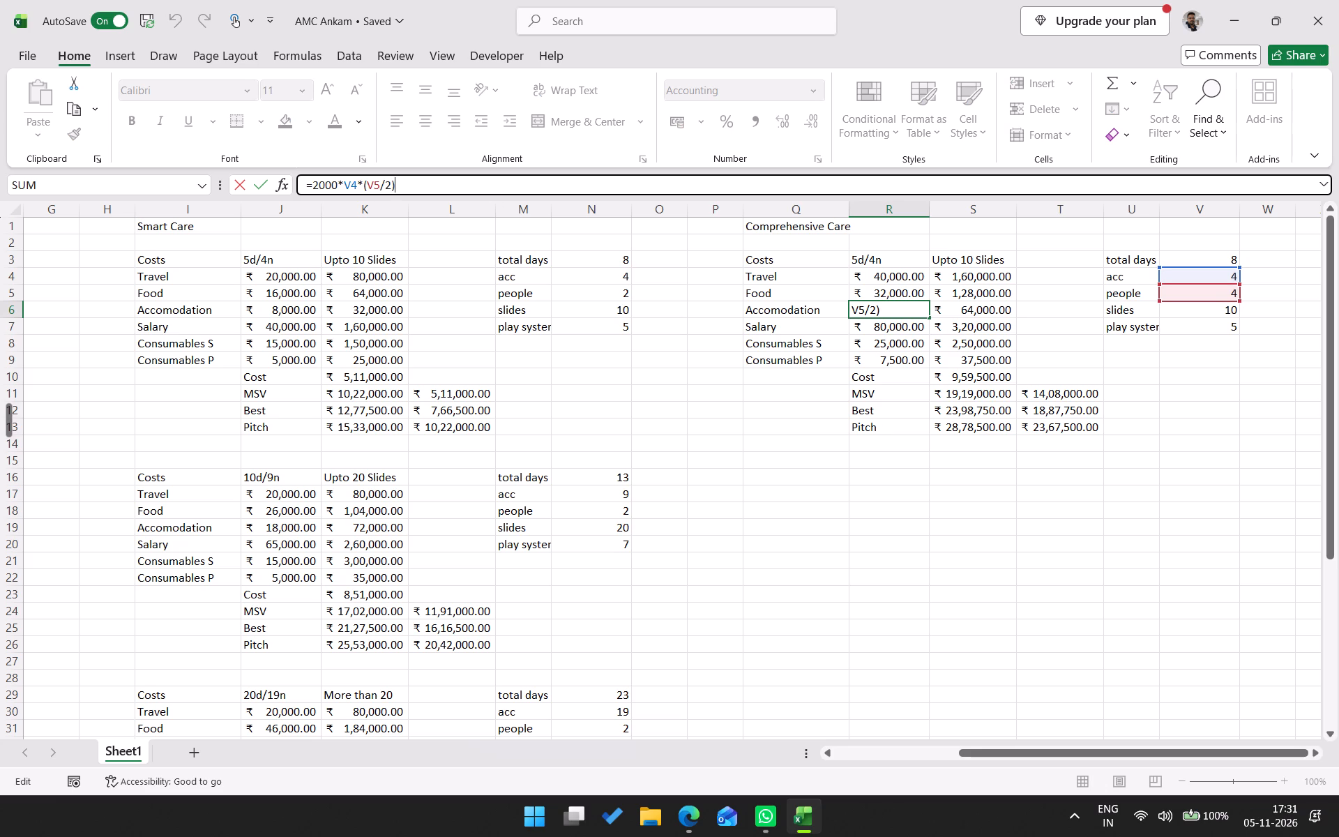
{"action": "key", "text": "Escape"}
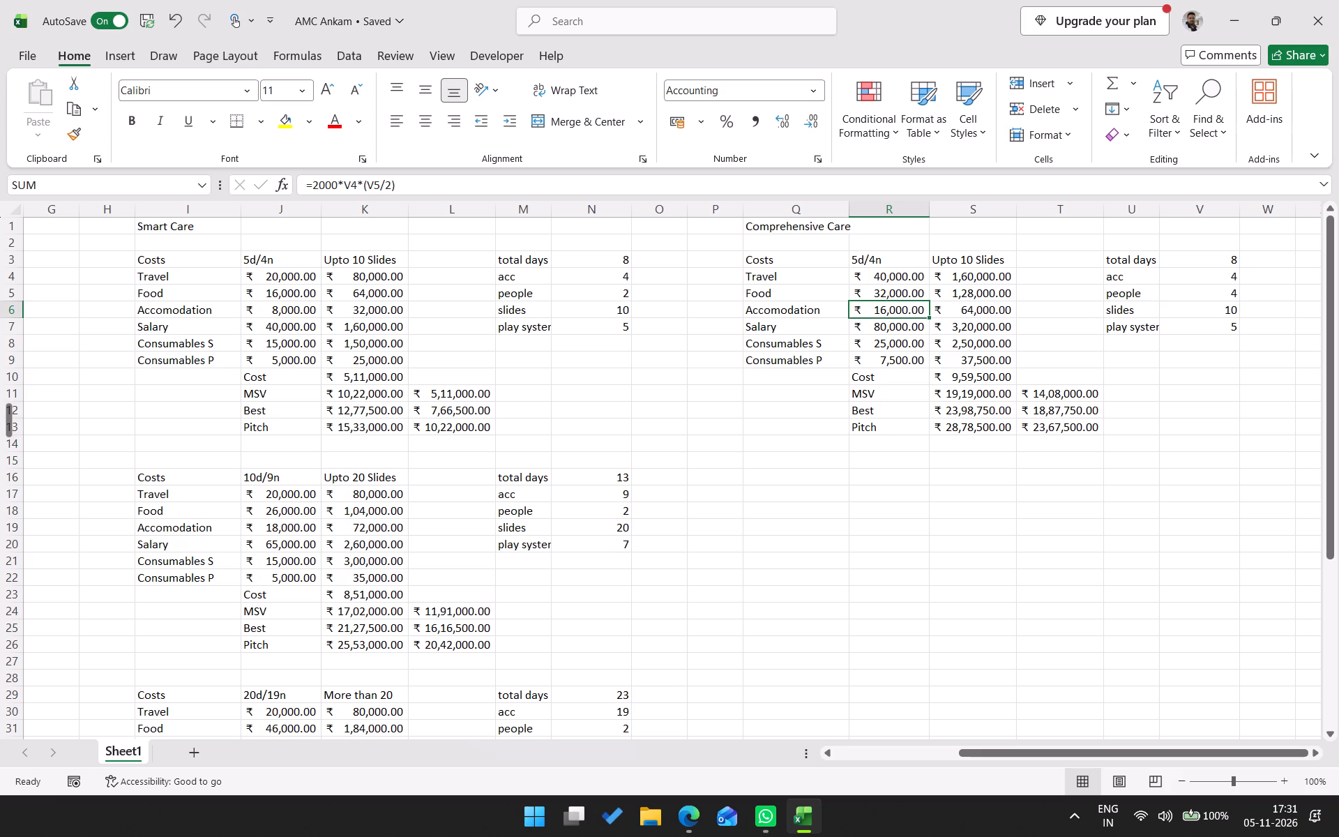
{"action": "left_click", "coordinate": [969, 298]}
{"action": "left_click", "coordinate": [976, 308]}
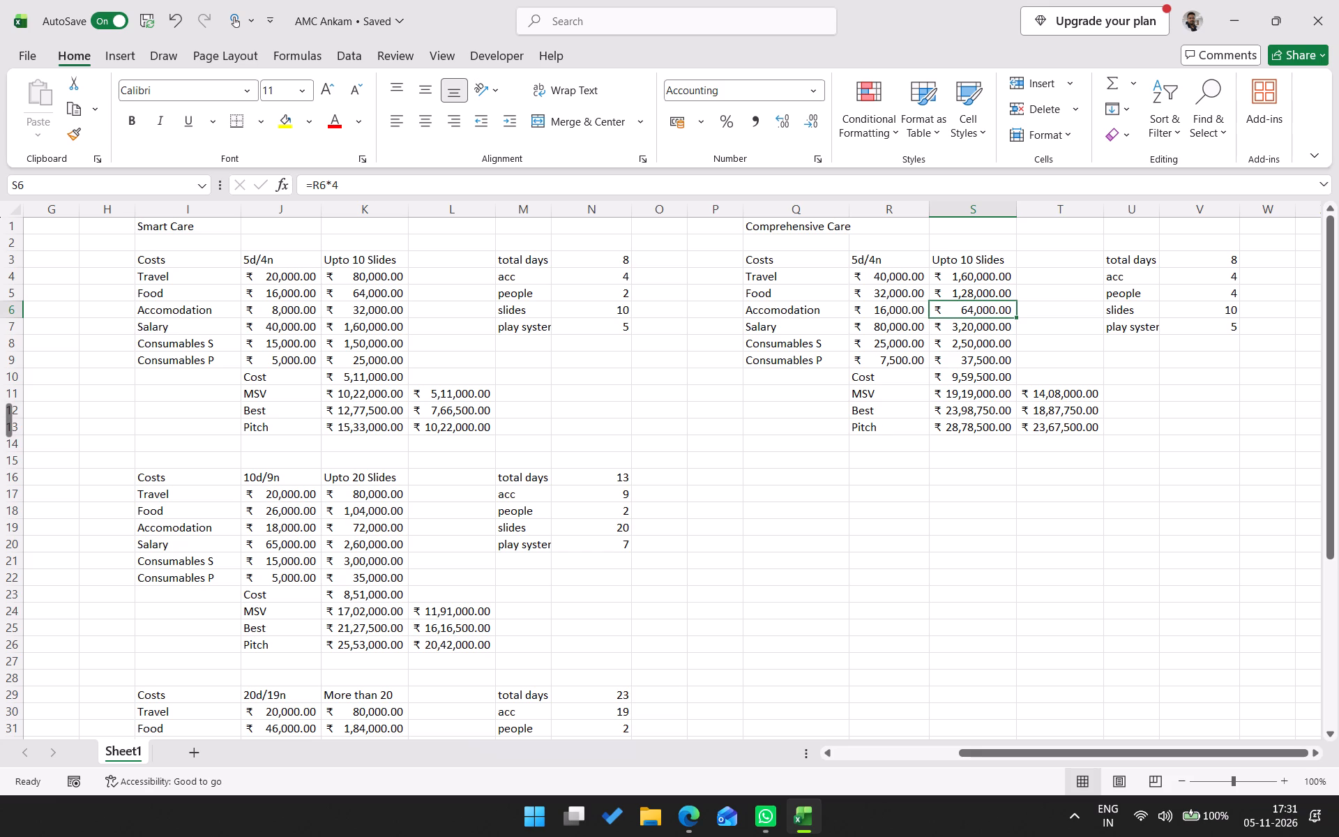
Auto-fit columns U and M so the play system labels fit in both care sections.
{"action": "double_click", "coordinate": [1165, 211]}
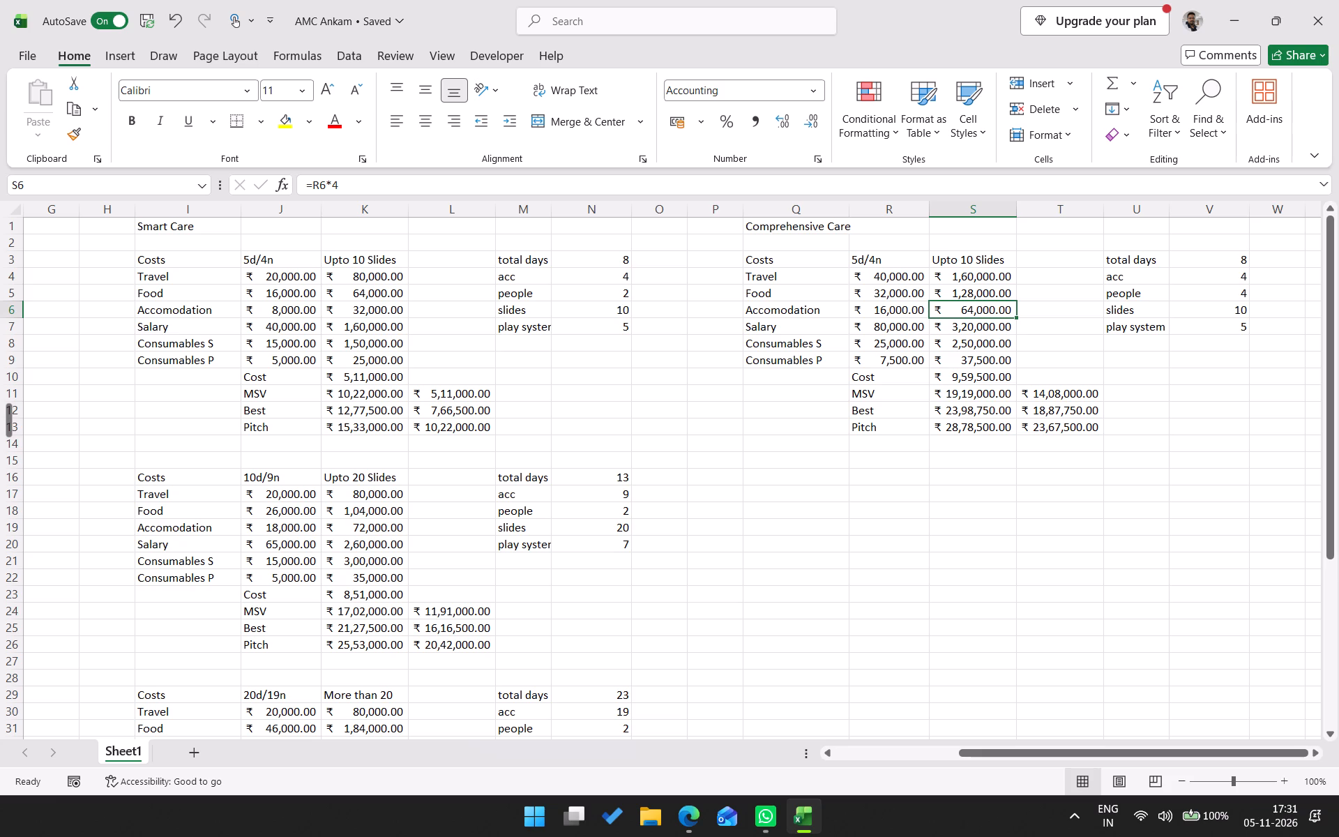
{"action": "double_click", "coordinate": [553, 215]}
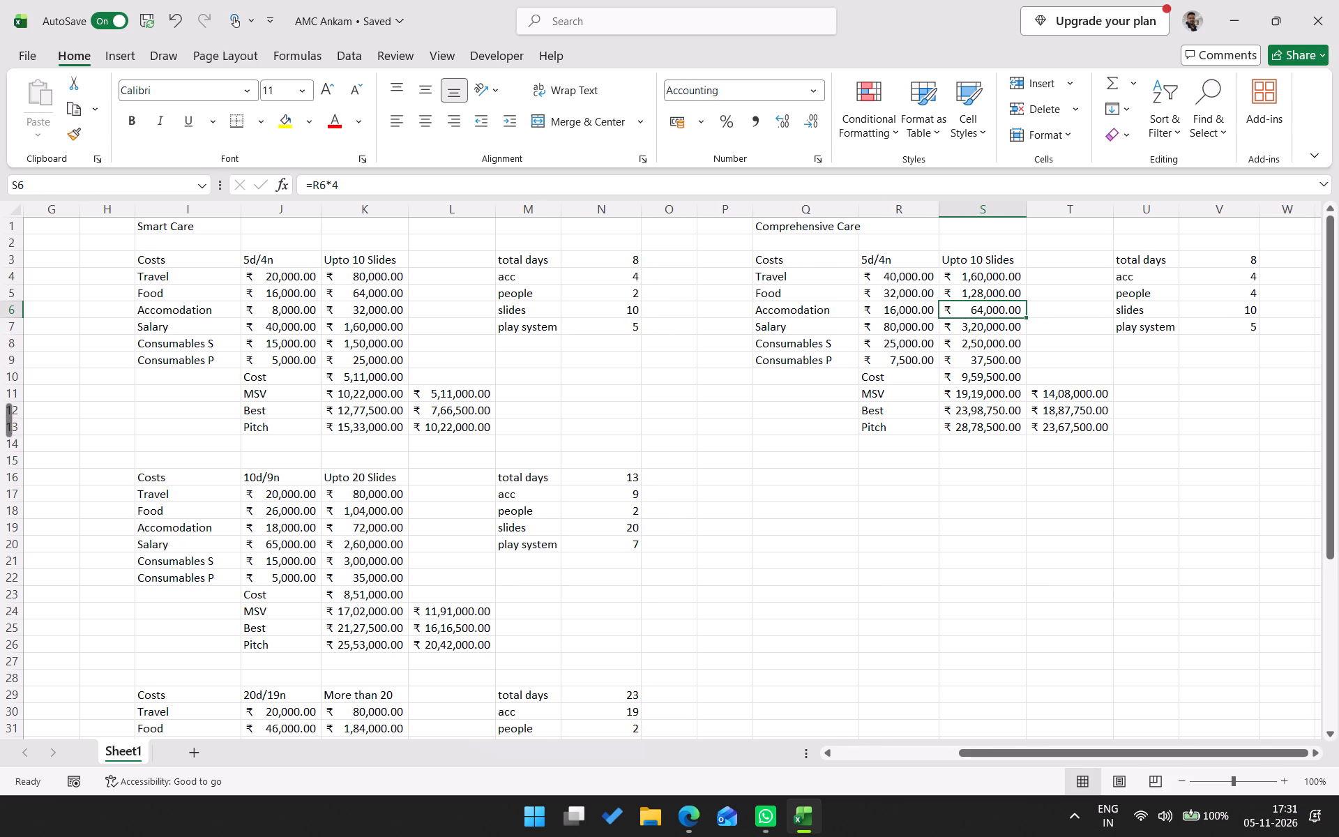
Set the Comprehensive Care 5d/4n Consumables P unit cost to 15000 and save the workbook.
{"action": "left_click", "coordinate": [1235, 327]}
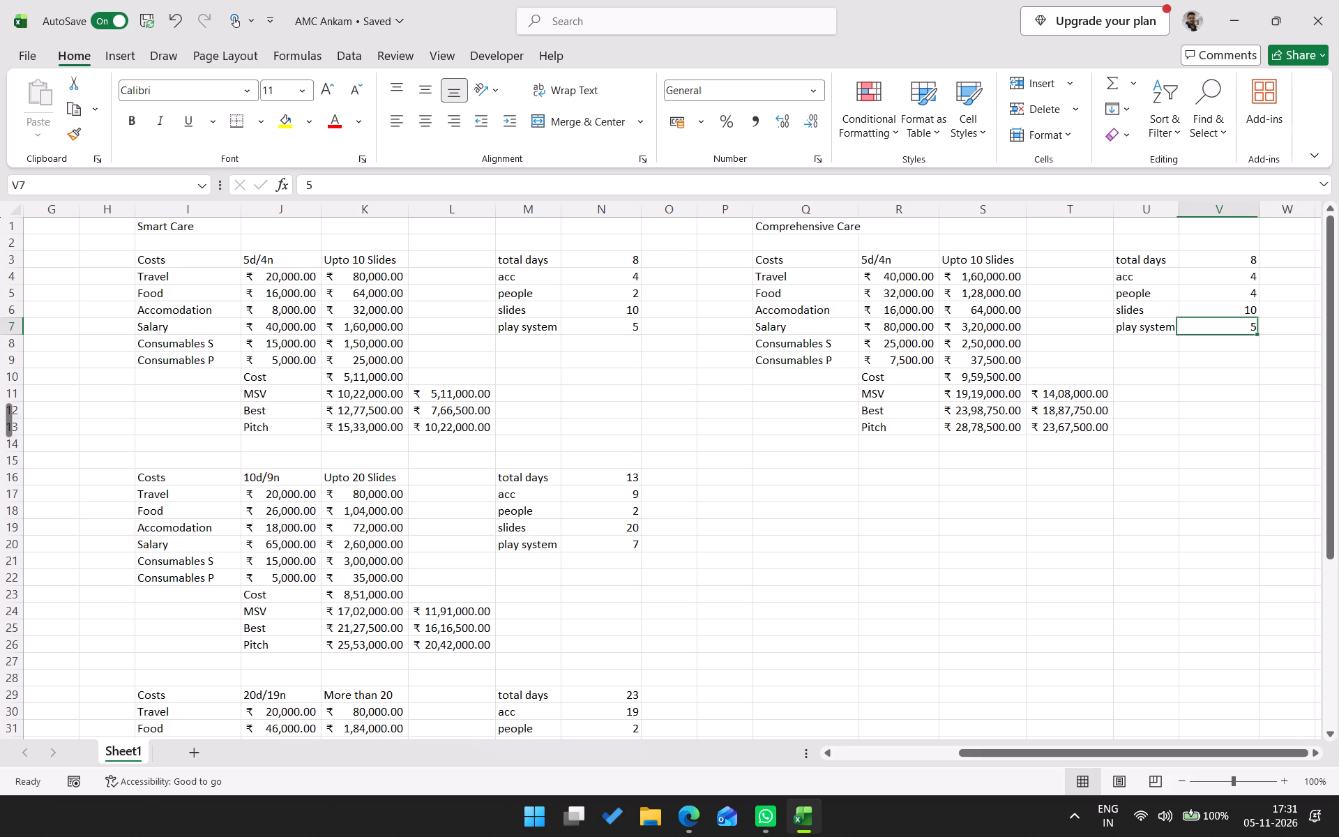
{"action": "left_click", "coordinate": [905, 361]}
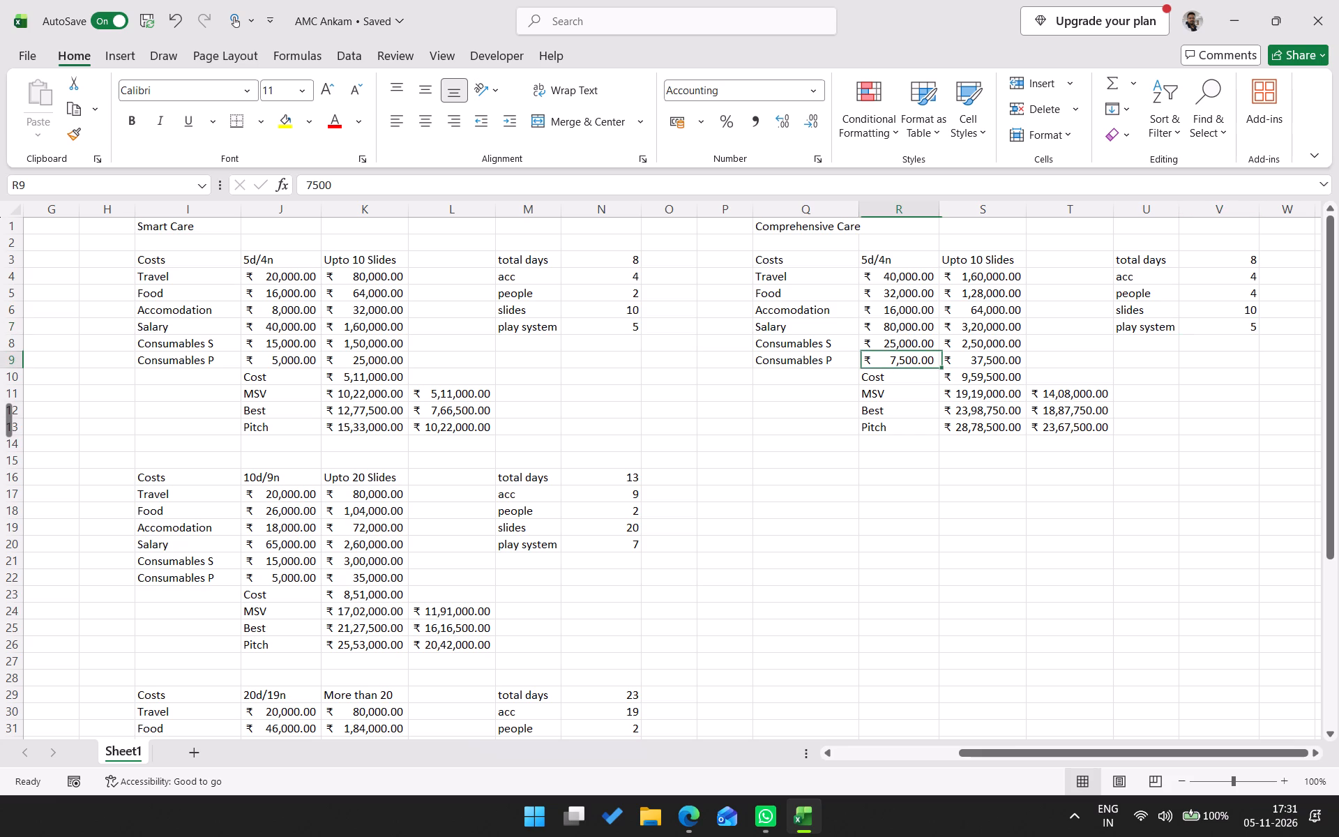
{"action": "type", "text": "15000"}
{"action": "key", "text": "Return"}
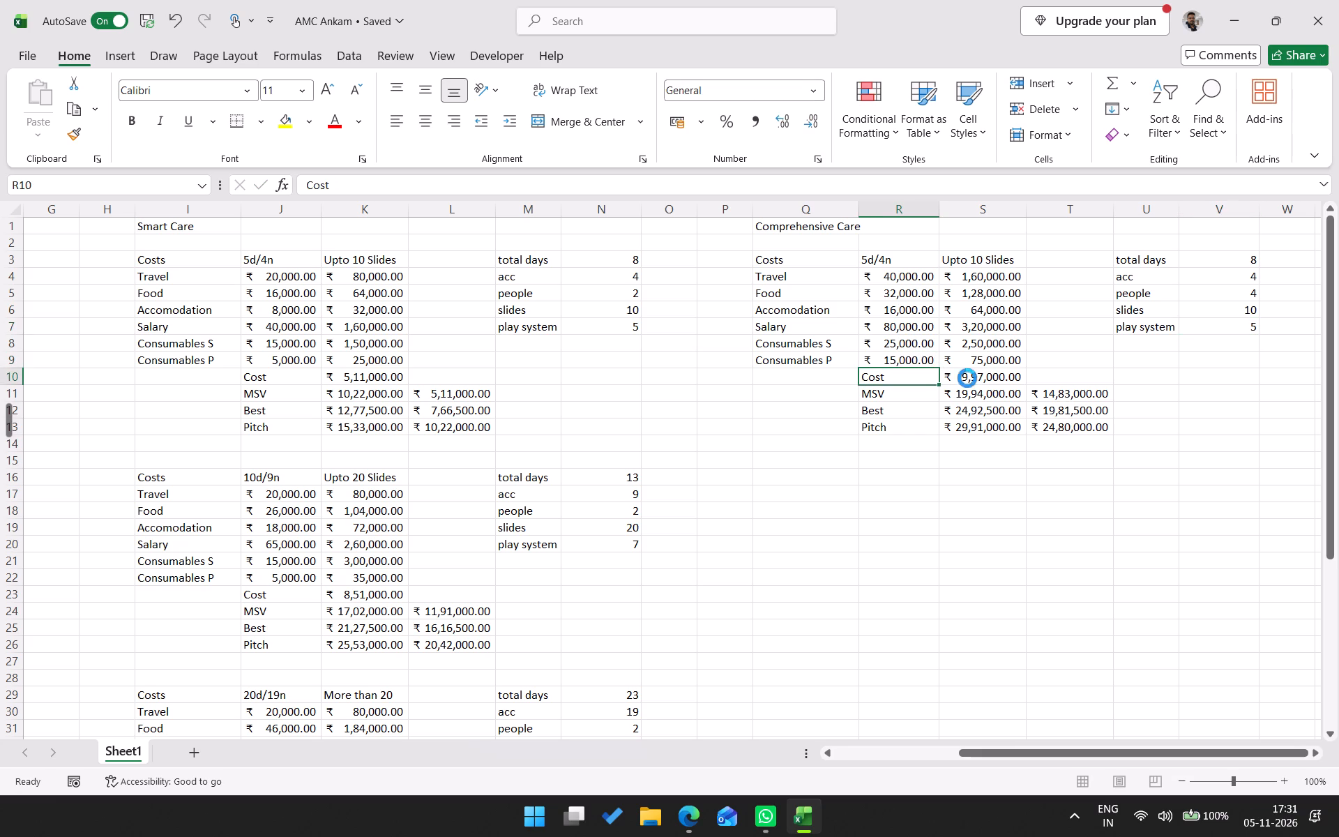
{"action": "key", "text": "ctrl+s"}
Set the Comprehensive Care 5d/4n Consumables S unit cost to 20000 and save the workbook.
{"action": "left_click", "coordinate": [1247, 331]}
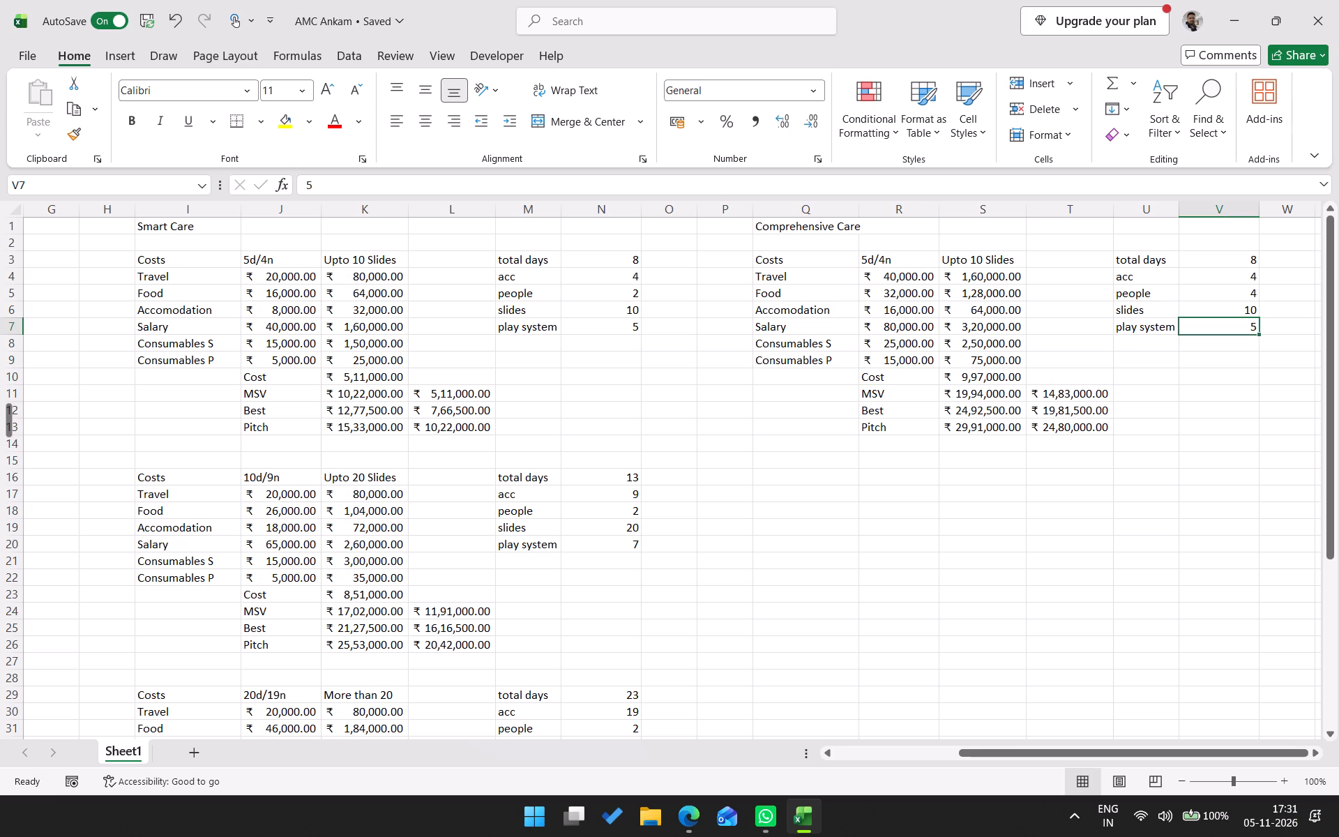
{"action": "left_click", "coordinate": [926, 344]}
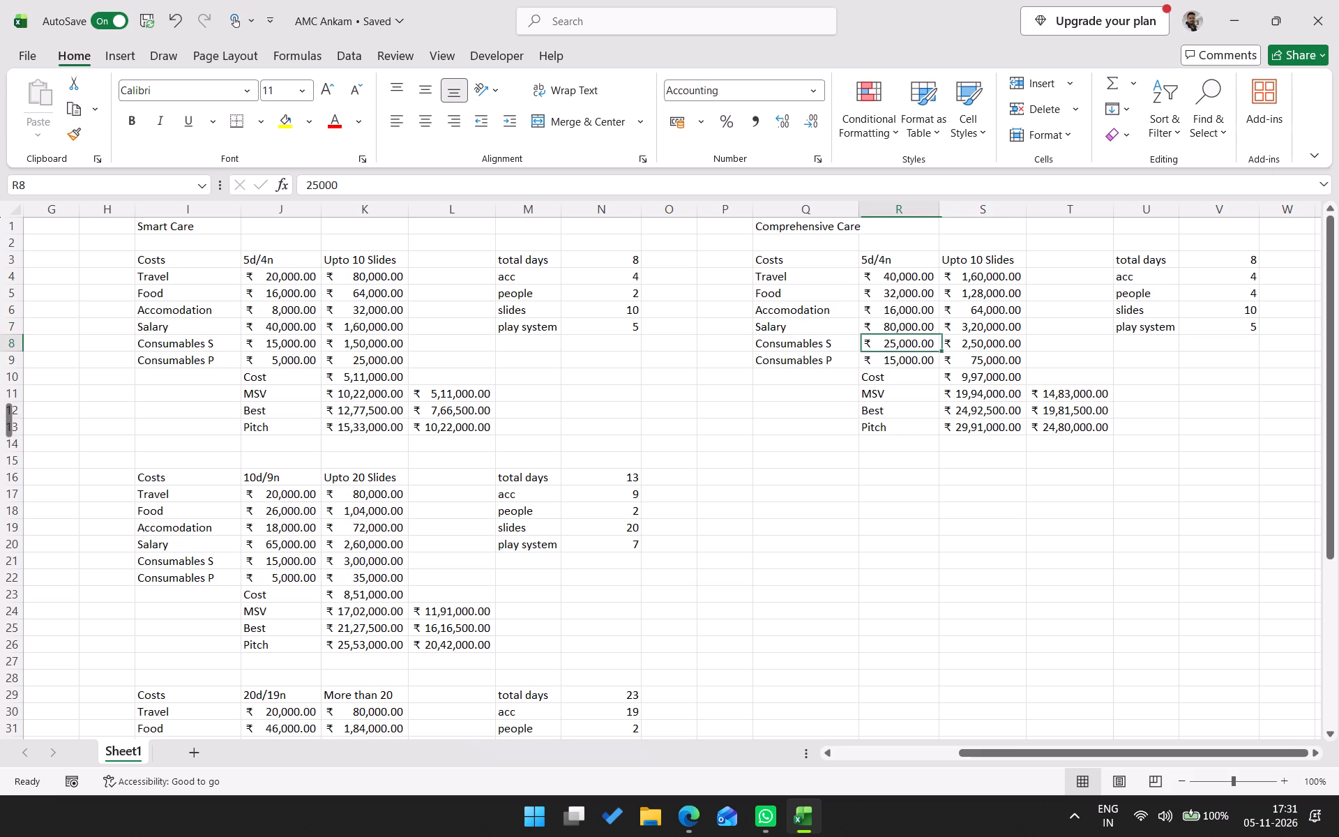
{"action": "type", "text": "20000"}
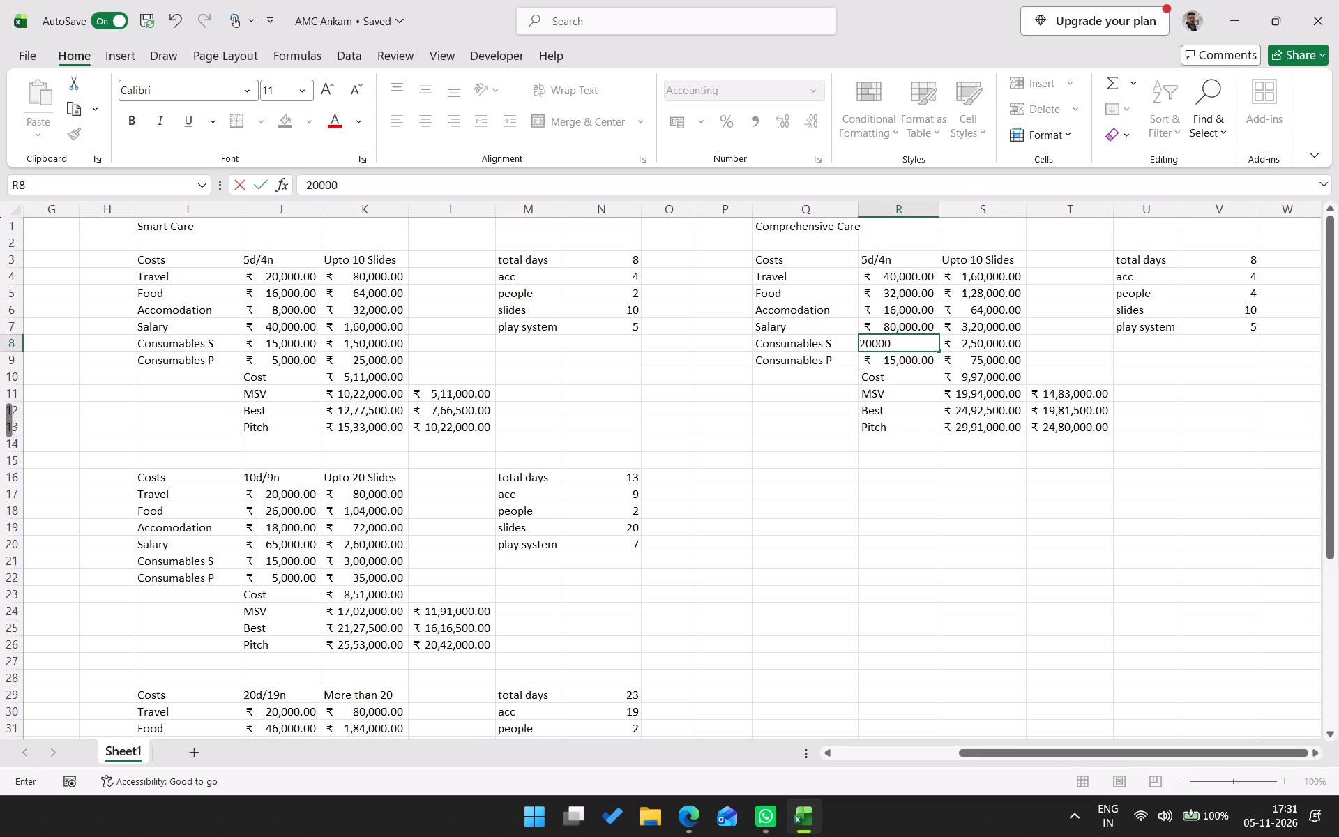
{"action": "key", "text": "Return"}
{"action": "key", "text": "ctrl+s"}
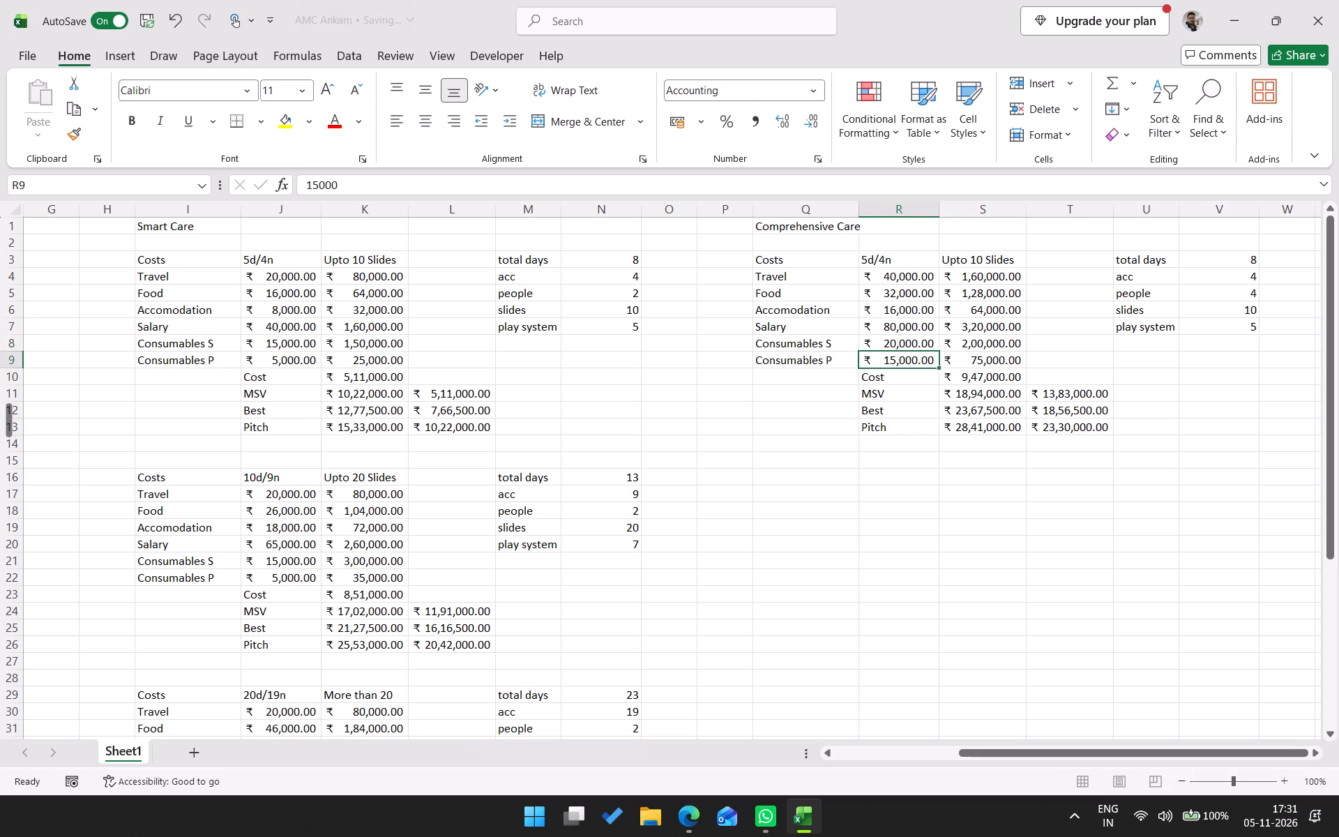
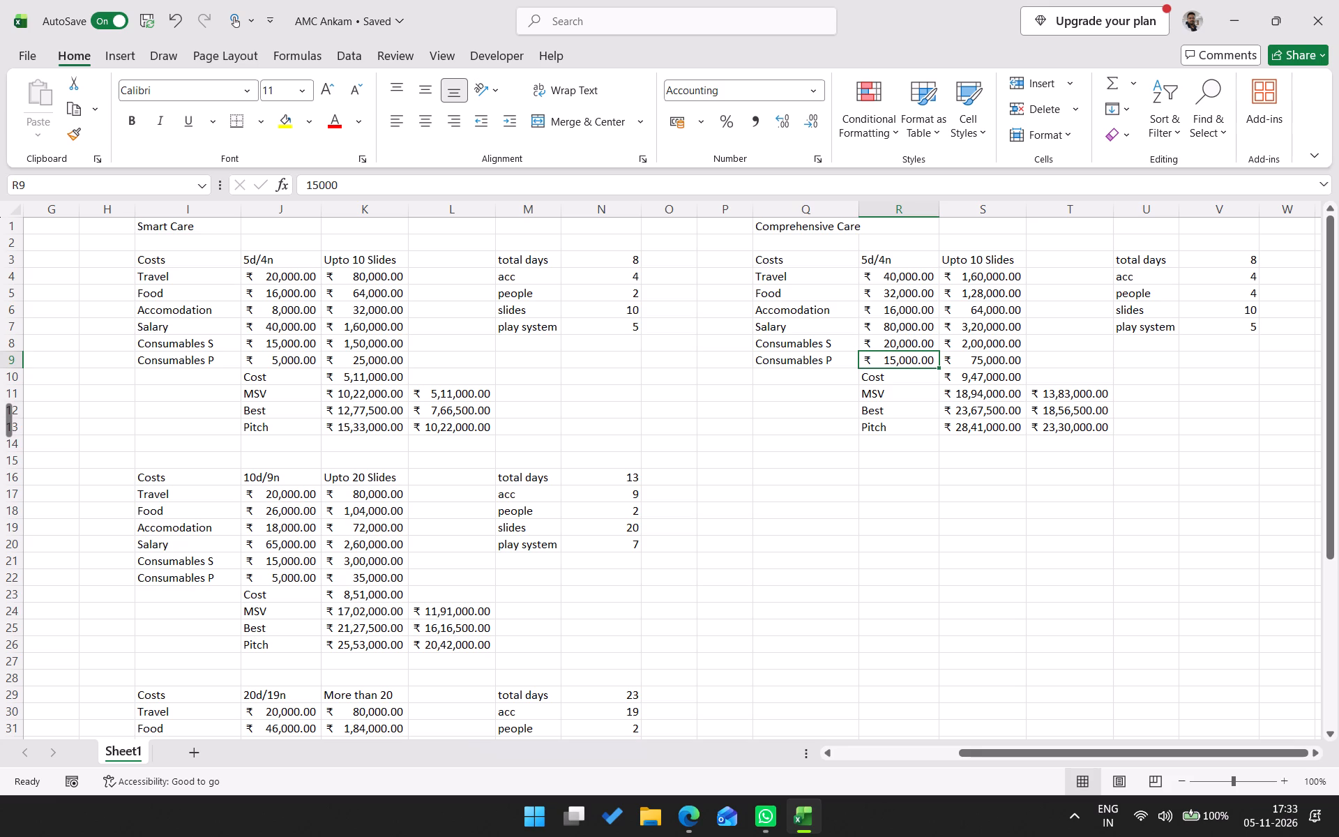
Copy the Smart Care 10d/9n heading row with Costs and Upto 20 Slides into Comprehensive Care at Q16.
{"action": "left_click_drag", "start_coordinate": [156, 477], "coordinate": [373, 472]}
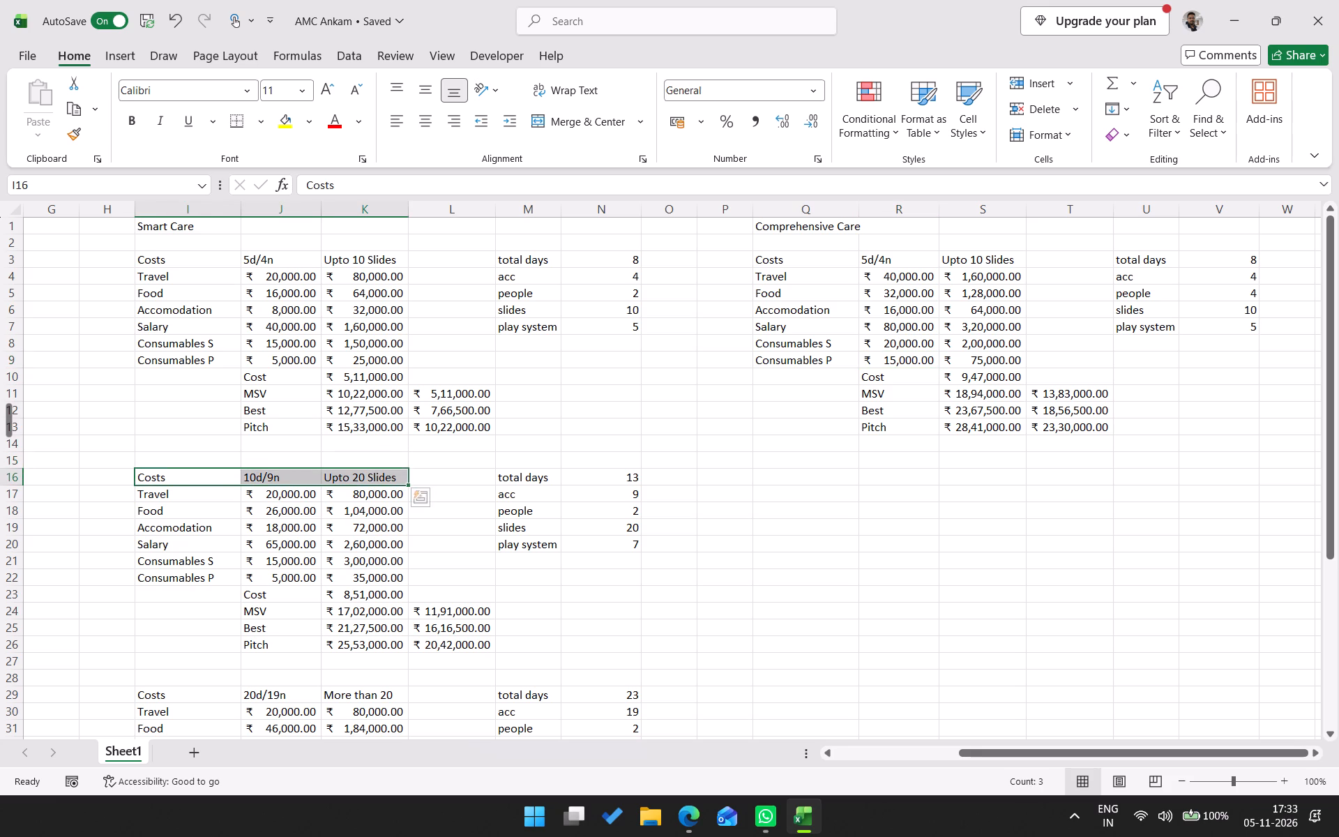
{"action": "key", "text": "ctrl+c"}
{"action": "left_click", "coordinate": [806, 476]}
{"action": "key", "text": "ctrl+v"}
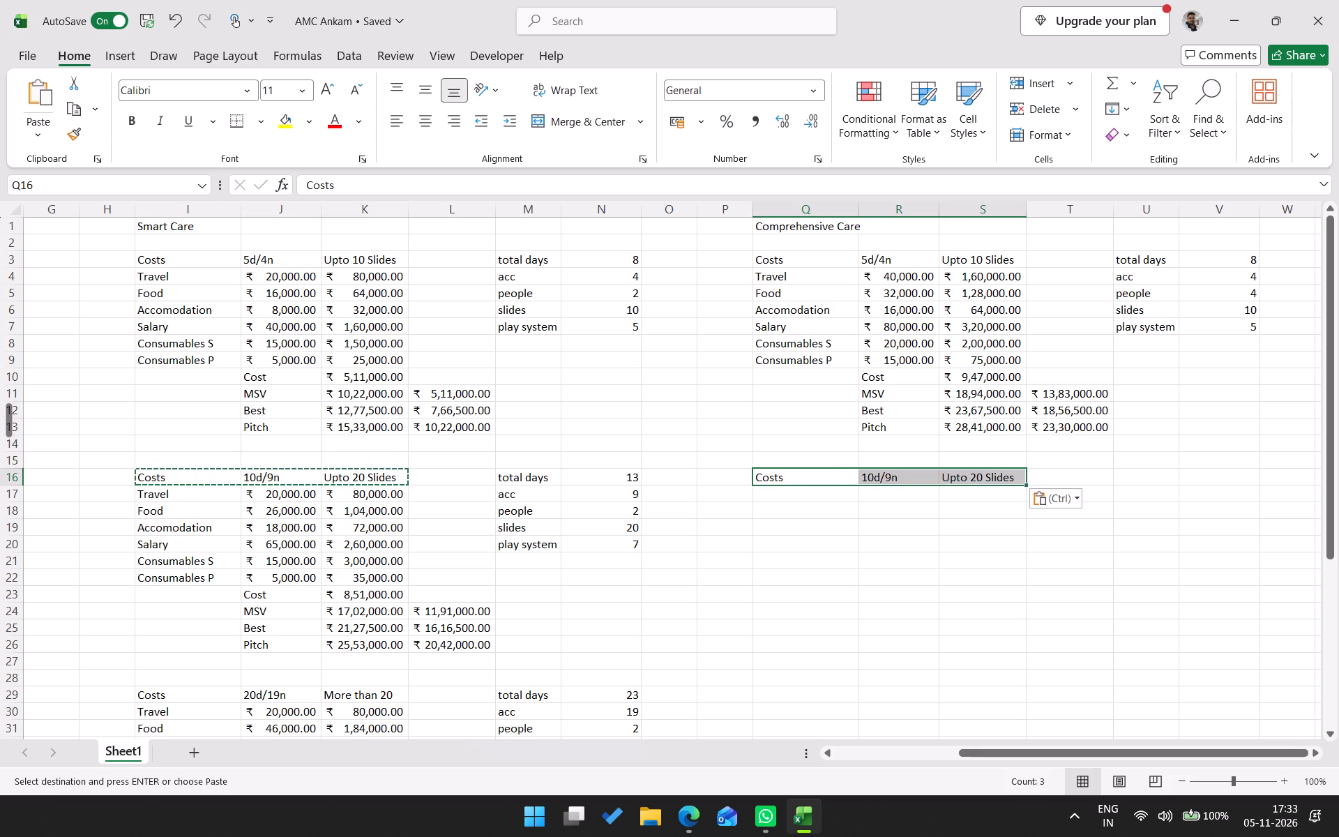
Copy the Smart Care 10d/9n quantity inputs, total days through play system, to U16 and set people to 4.
{"action": "left_click_drag", "start_coordinate": [1134, 257], "coordinate": [1233, 329]}
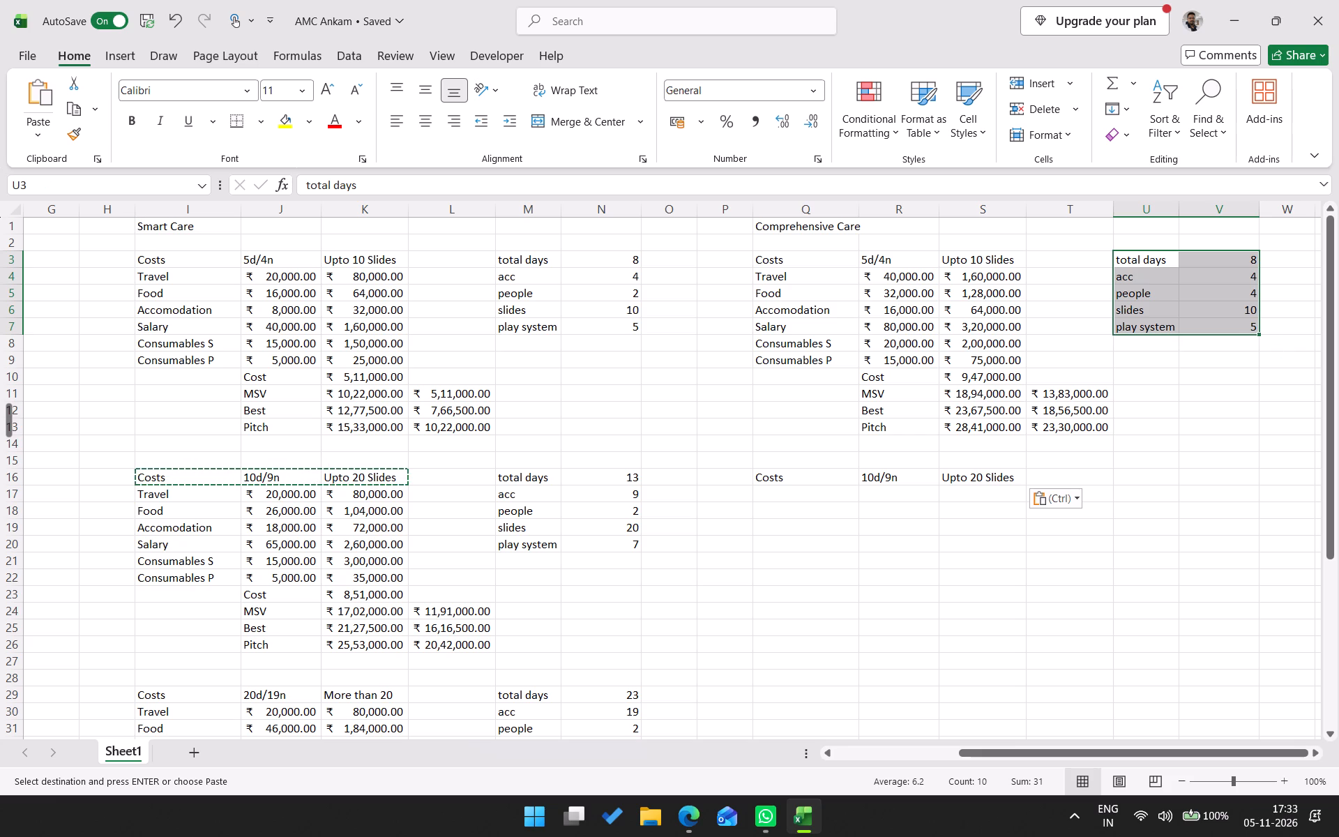
{"action": "left_click_drag", "start_coordinate": [517, 475], "coordinate": [628, 538]}
{"action": "key", "text": "ctrl+c"}
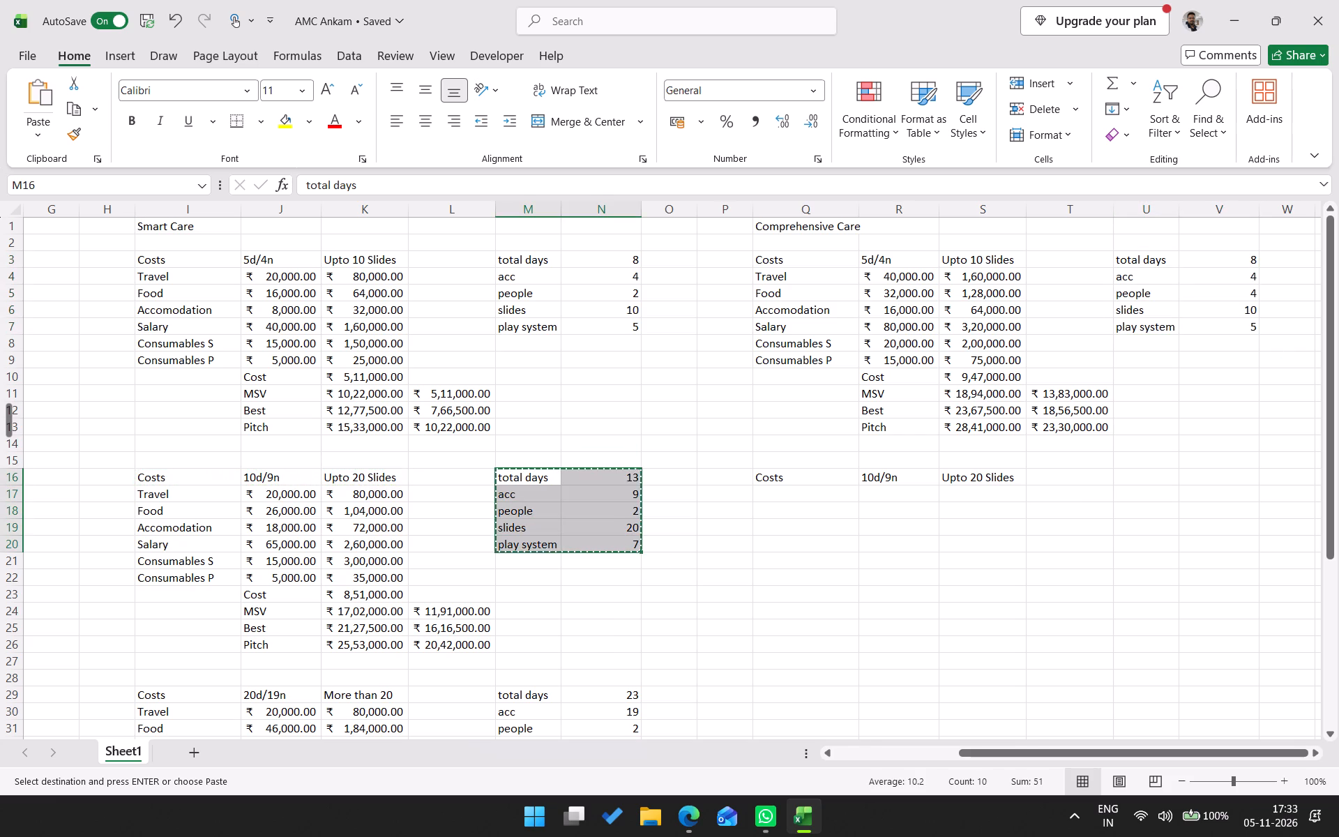
{"action": "left_click", "coordinate": [1128, 476]}
{"action": "key", "text": "ctrl+v"}
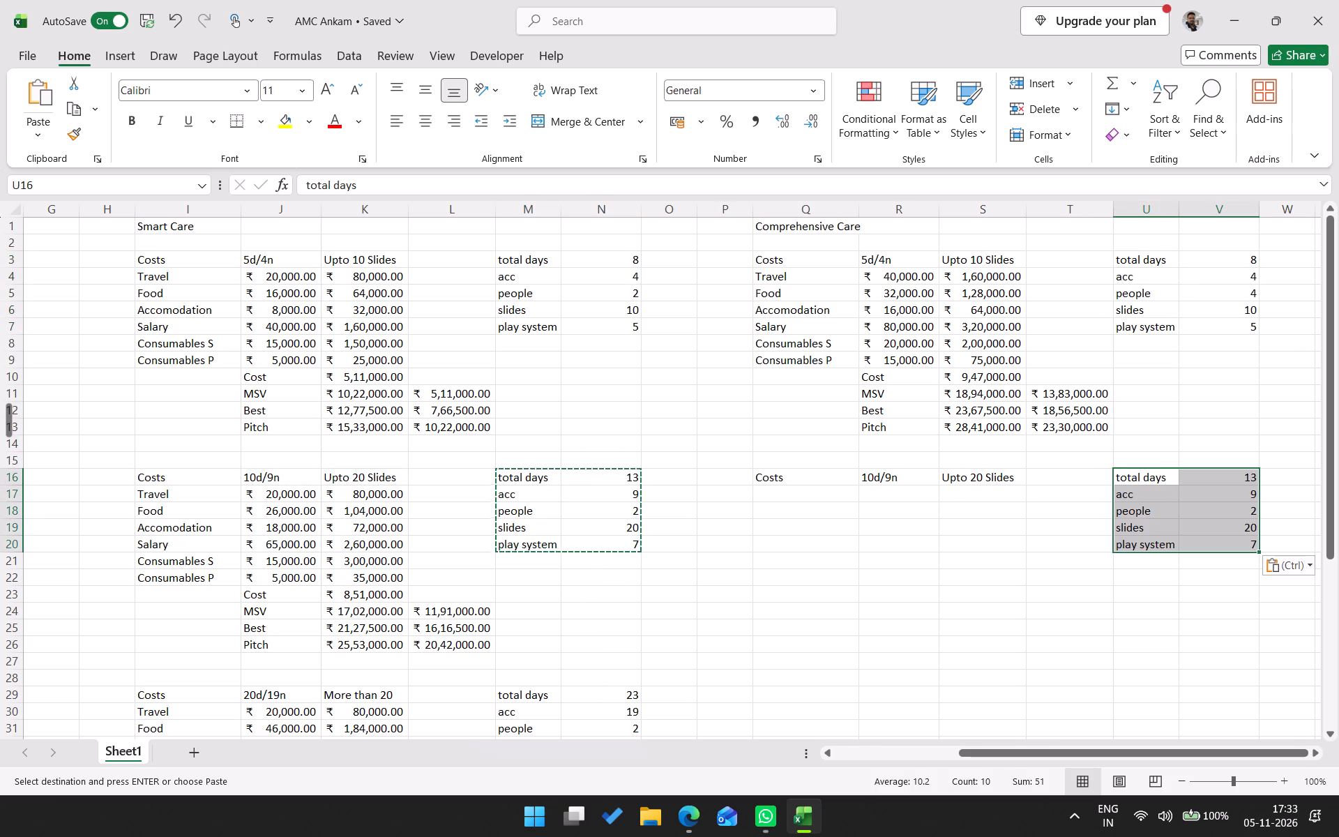
{"action": "left_click", "coordinate": [1238, 512]}
{"action": "key", "text": "4"}
{"action": "key", "text": "Return"}
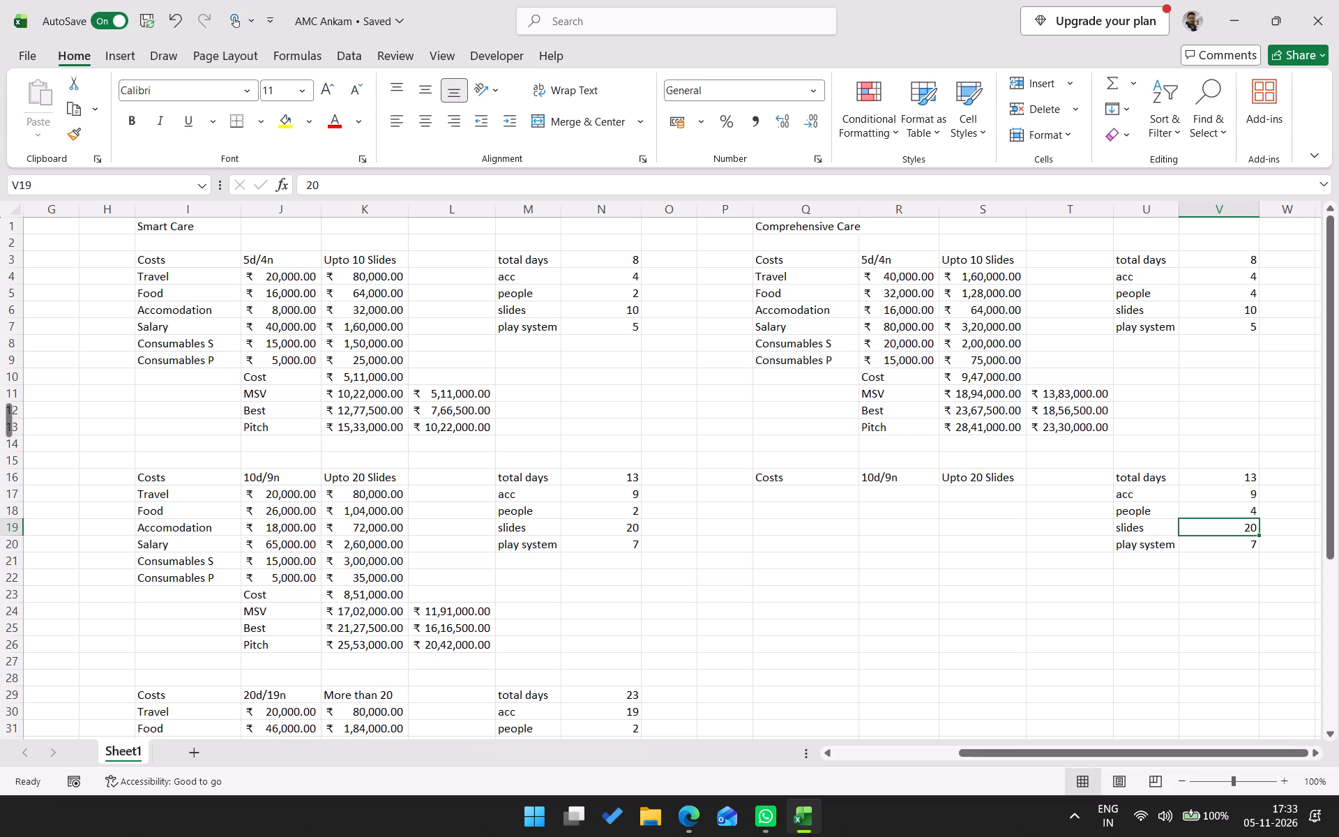
Copy the Comprehensive Care 5d/4n cost rows, Travel through Pitch, under the 10d/9n heading at Q17.
{"action": "left_click_drag", "start_coordinate": [776, 277], "coordinate": [1060, 424]}
{"action": "key", "text": "ctrl+c"}
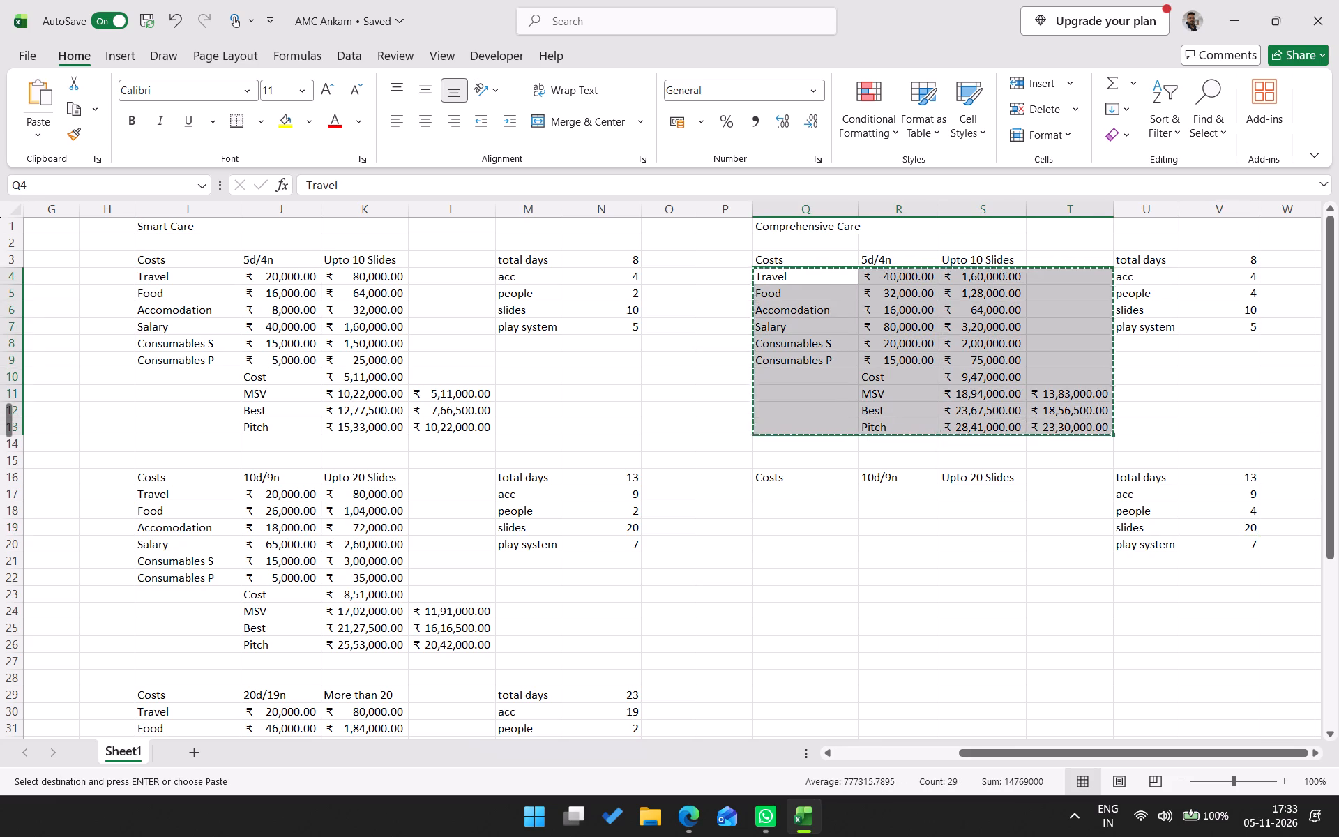
{"action": "left_click", "coordinate": [795, 495]}
{"action": "key", "text": "ctrl+v"}
{"action": "left_click", "coordinate": [1097, 575]}
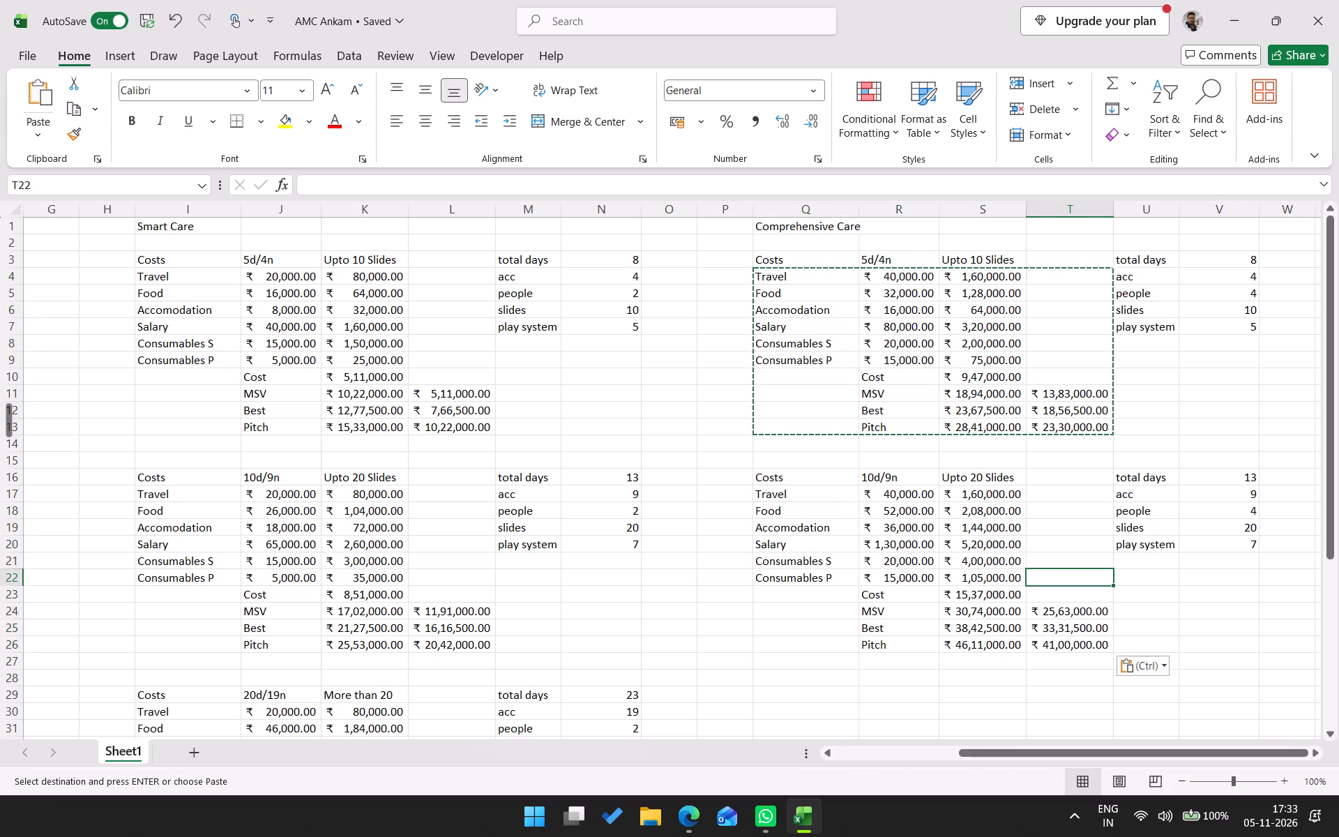
Copy the Smart Care 20d/19n heading row, including its total days entry, into Comprehensive Care at Q29.
{"action": "scroll", "coordinate": [1101, 567], "scroll_direction": "down", "scroll_amount": 4}
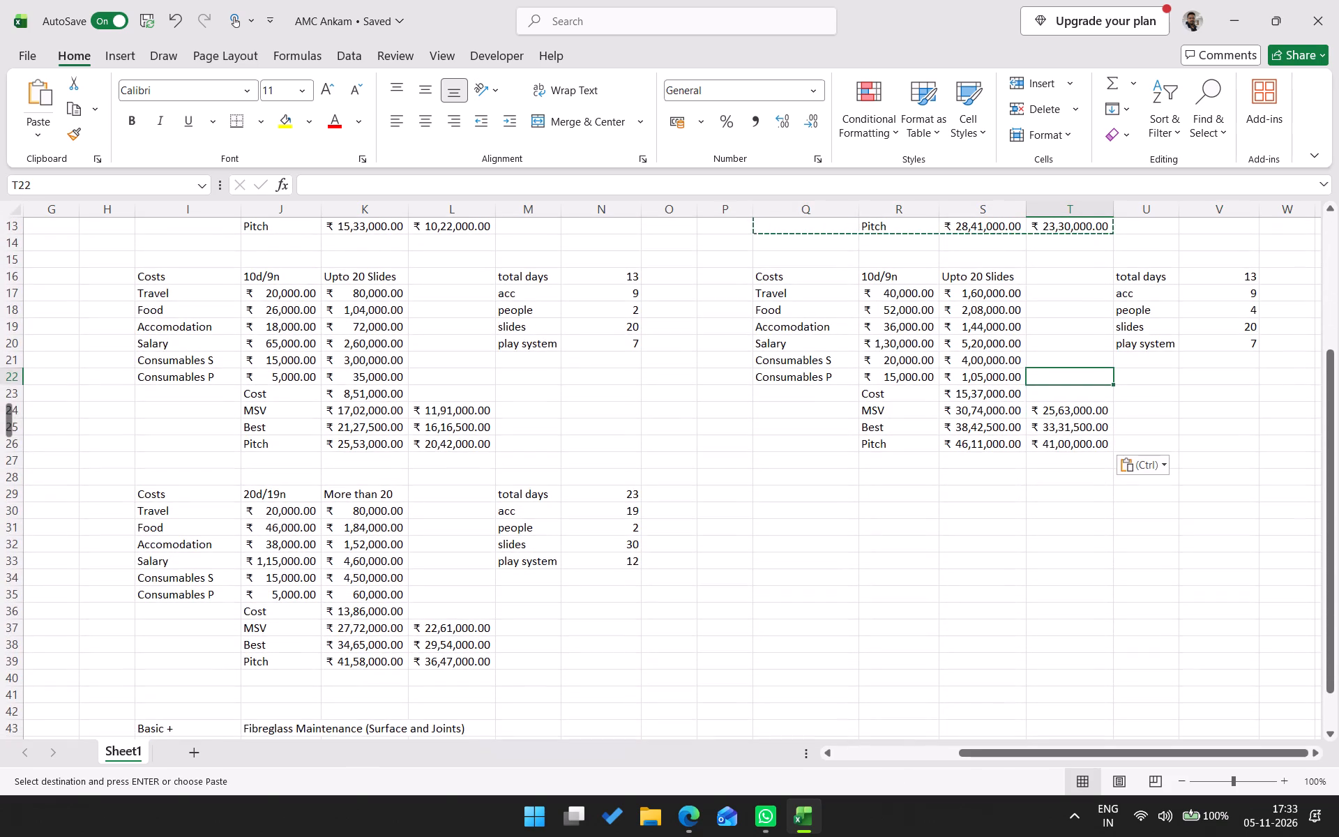
{"action": "left_click_drag", "start_coordinate": [168, 497], "coordinate": [619, 497]}
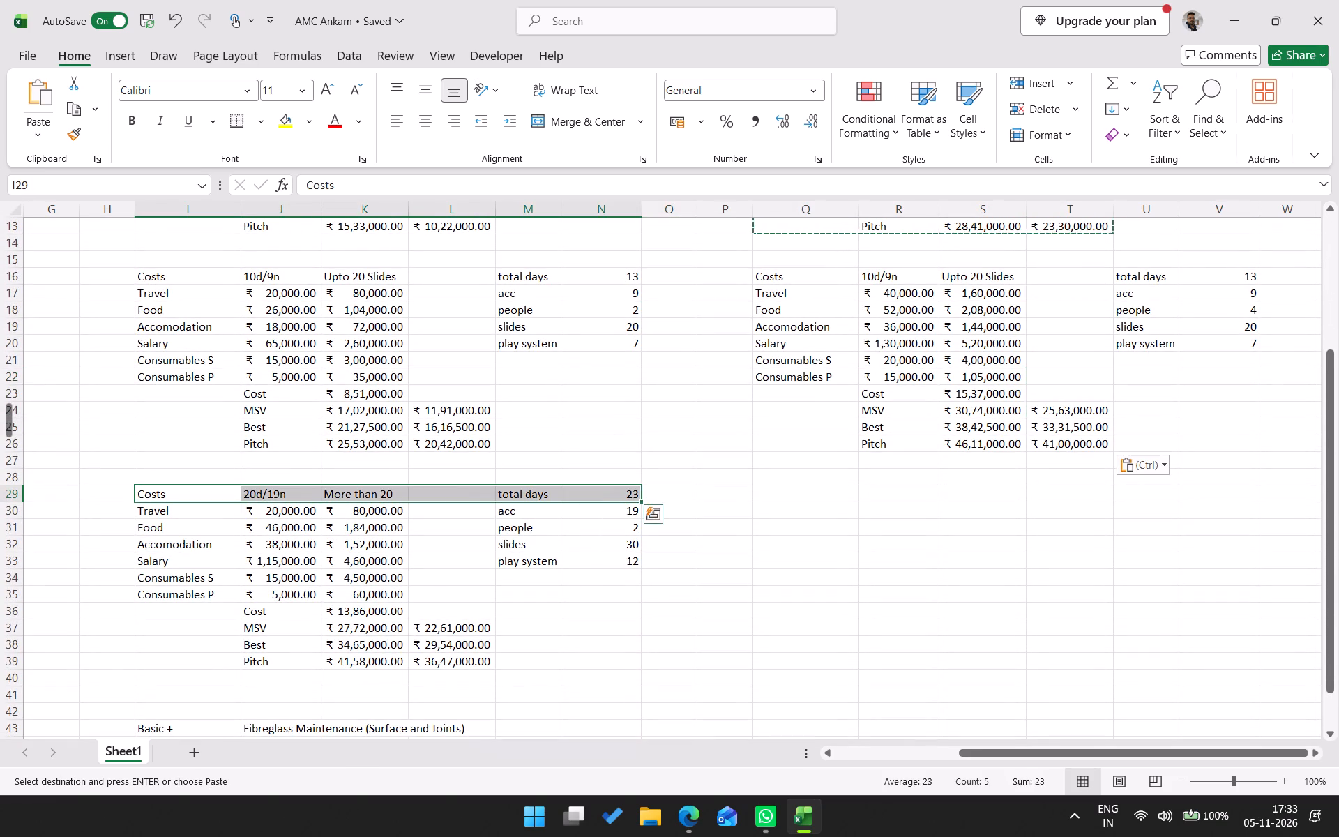
{"action": "key", "text": "ctrl+c"}
{"action": "left_click", "coordinate": [804, 495]}
{"action": "key", "text": "ctrl+v"}
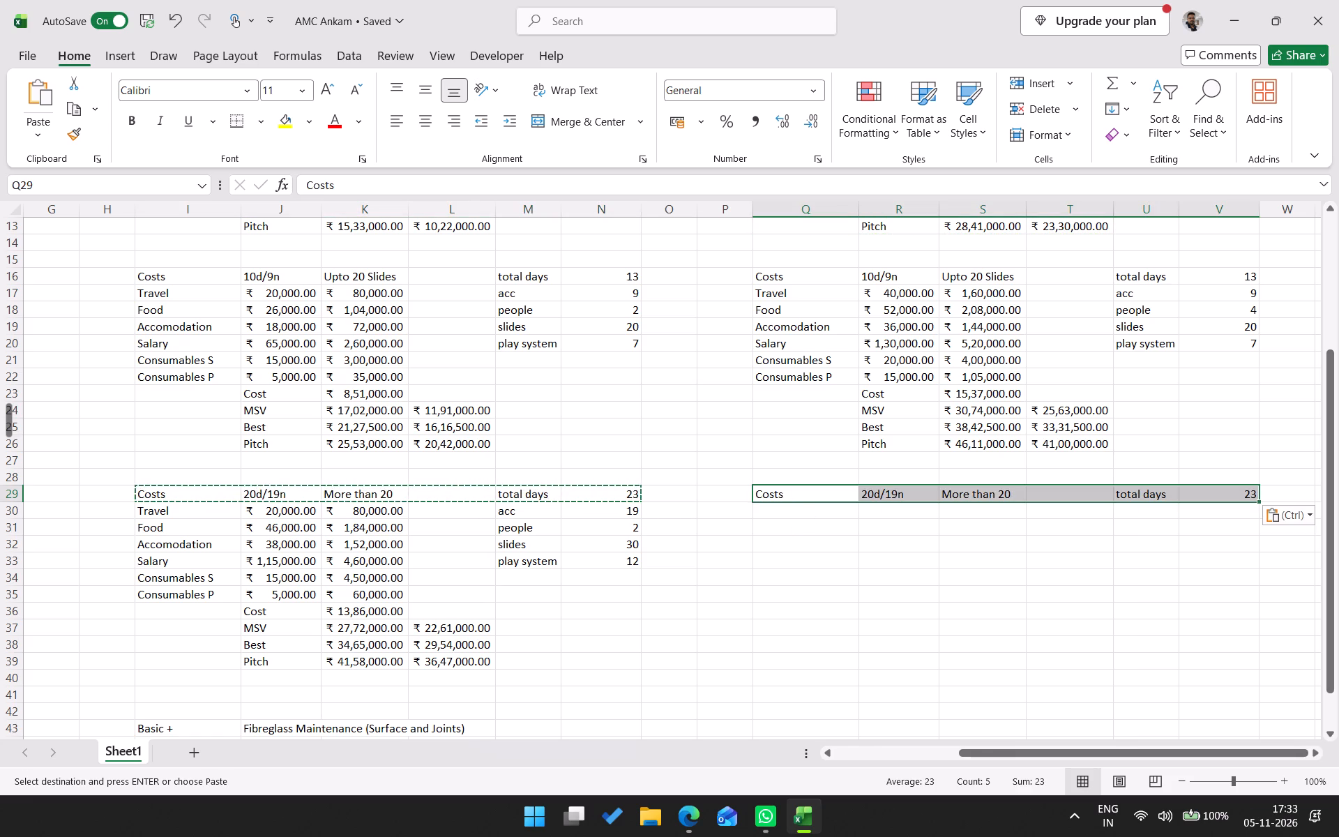
Copy the Smart Care 20d/19n acc, people, slides and play system inputs to U30 and set people to 4.
{"action": "left_click_drag", "start_coordinate": [517, 513], "coordinate": [632, 564]}
{"action": "key", "text": "ctrl+c"}
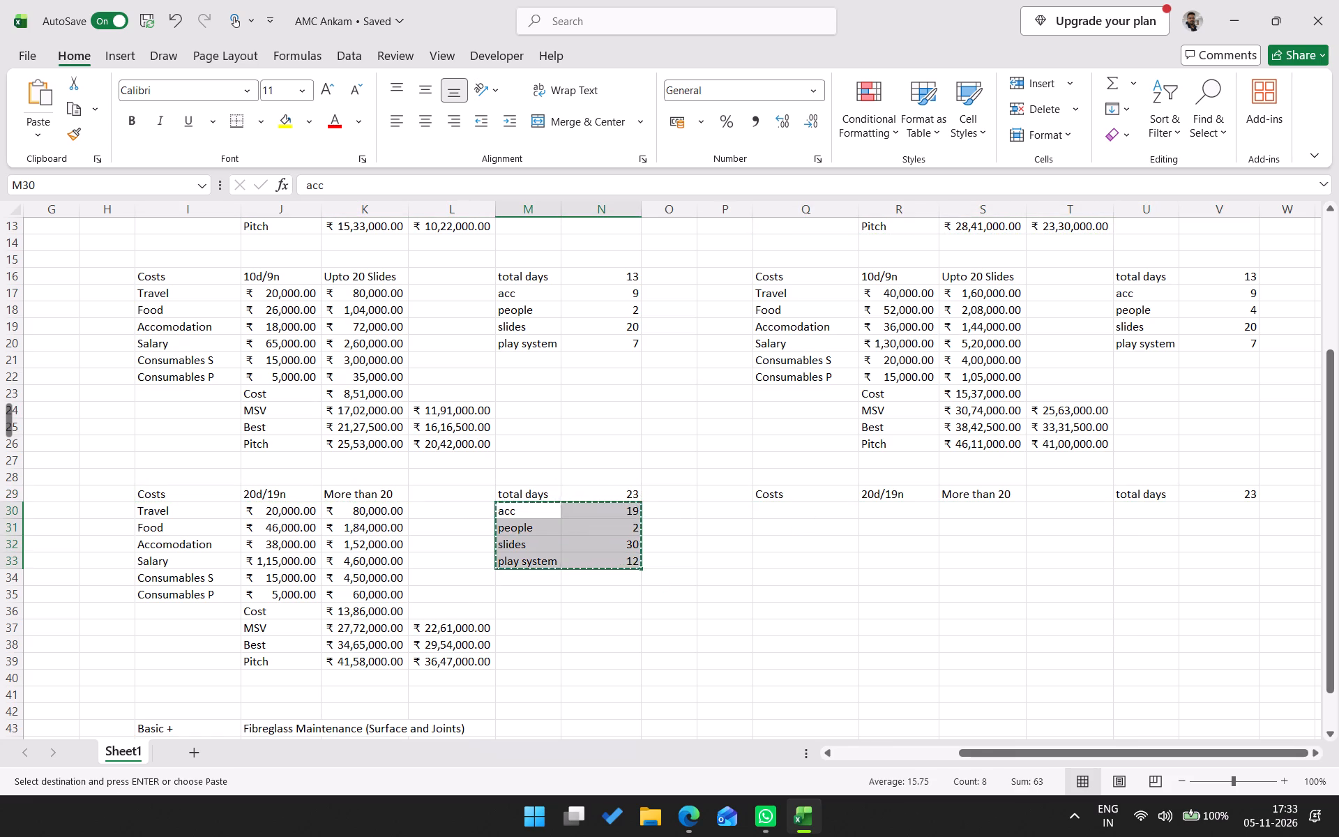
{"action": "left_click", "coordinate": [1124, 508]}
{"action": "key", "text": "ctrl+v"}
{"action": "left_click", "coordinate": [1224, 532]}
{"action": "key", "text": "4"}
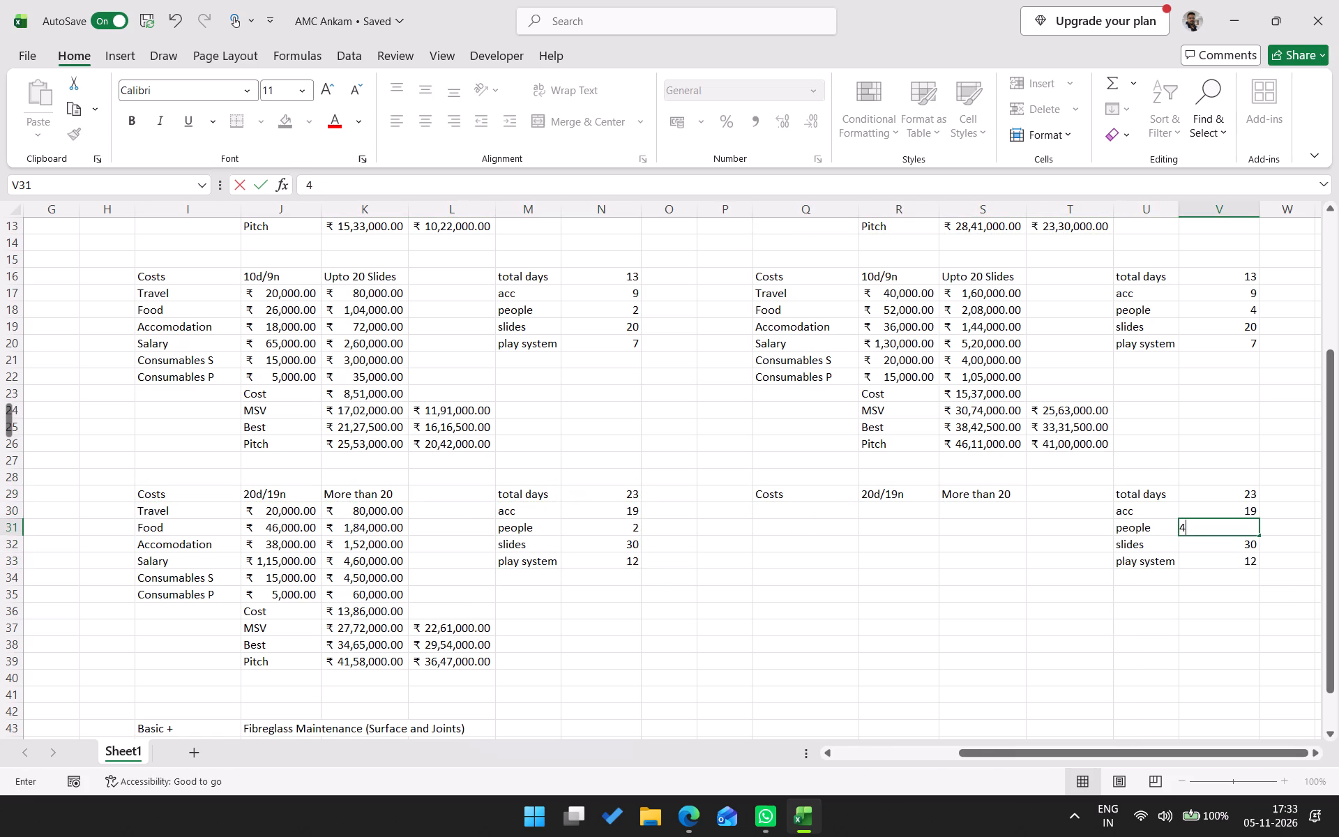
{"action": "key", "text": "Return"}
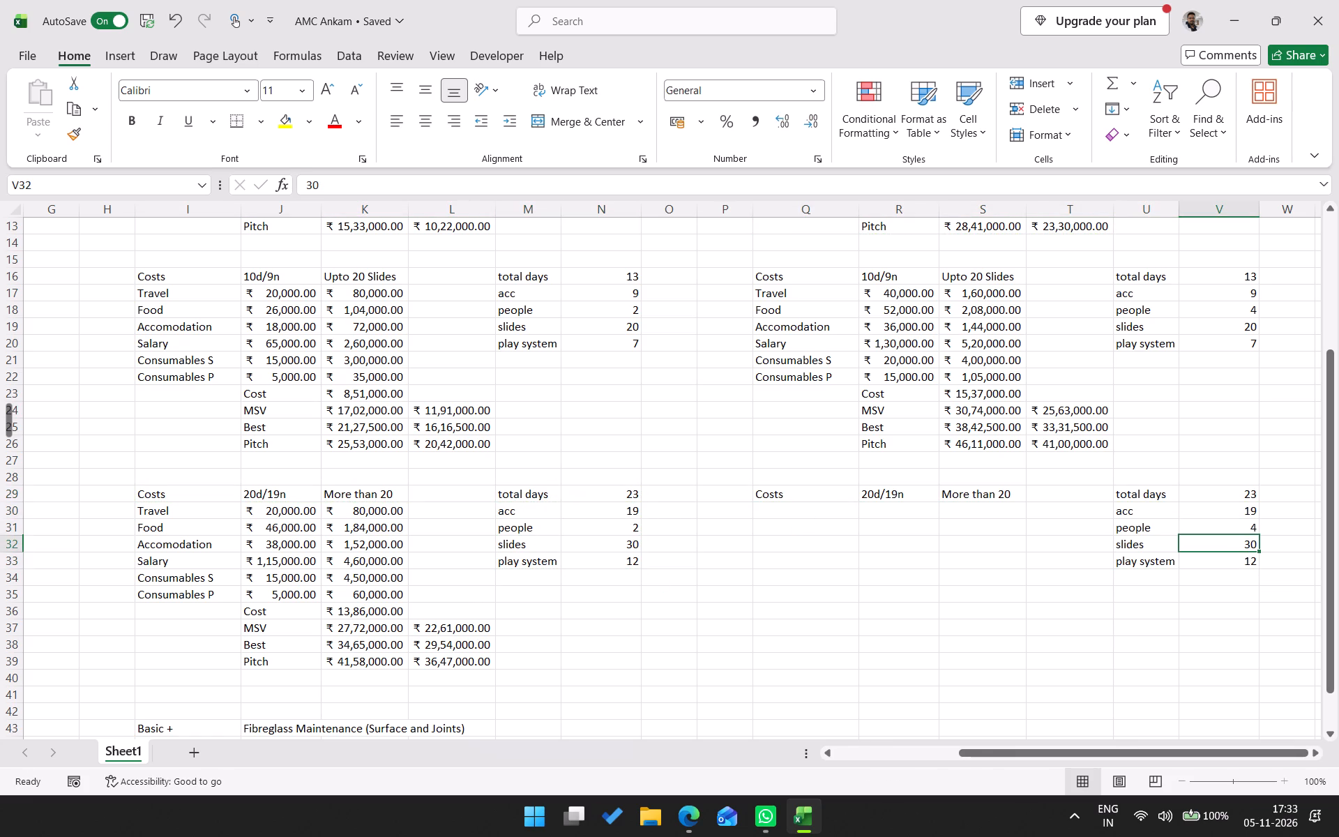
Copy the Comprehensive Care 10d/9n cost rows, Travel through Pitch, to Q30 under the 20d/19n heading and save the workbook.
{"action": "left_click_drag", "start_coordinate": [769, 294], "coordinate": [1061, 449]}
{"action": "key", "text": "ctrl+c"}
{"action": "left_click", "coordinate": [779, 513]}
{"action": "key", "text": "ctrl+v"}
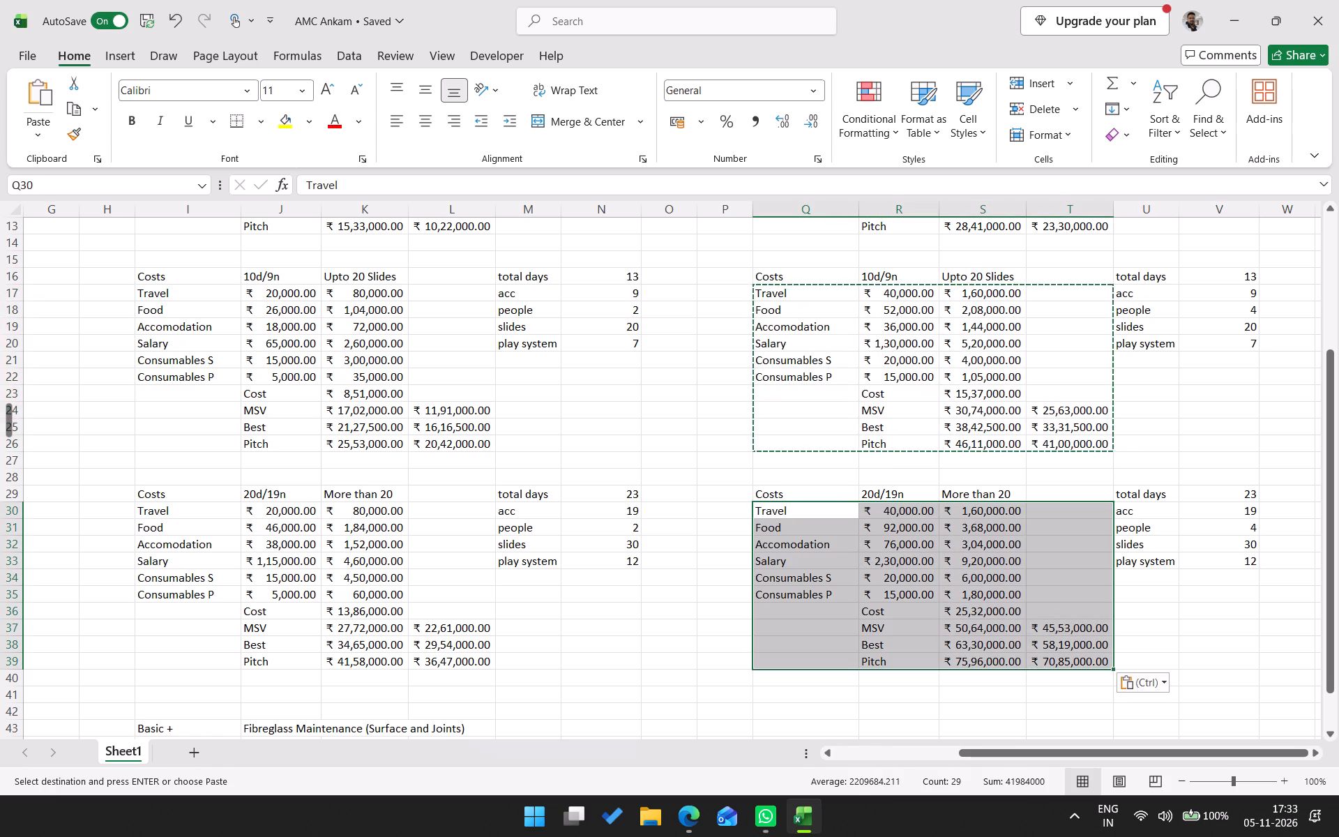
{"action": "key", "text": "ctrl+s"}
{"action": "left_click", "coordinate": [1038, 523]}
Examine the Comprehensive Care 20d/19n salary and consumables formulas and compare the costs across the duration blocks.
{"action": "scroll", "coordinate": [1048, 525], "scroll_direction": "down", "scroll_amount": 1}
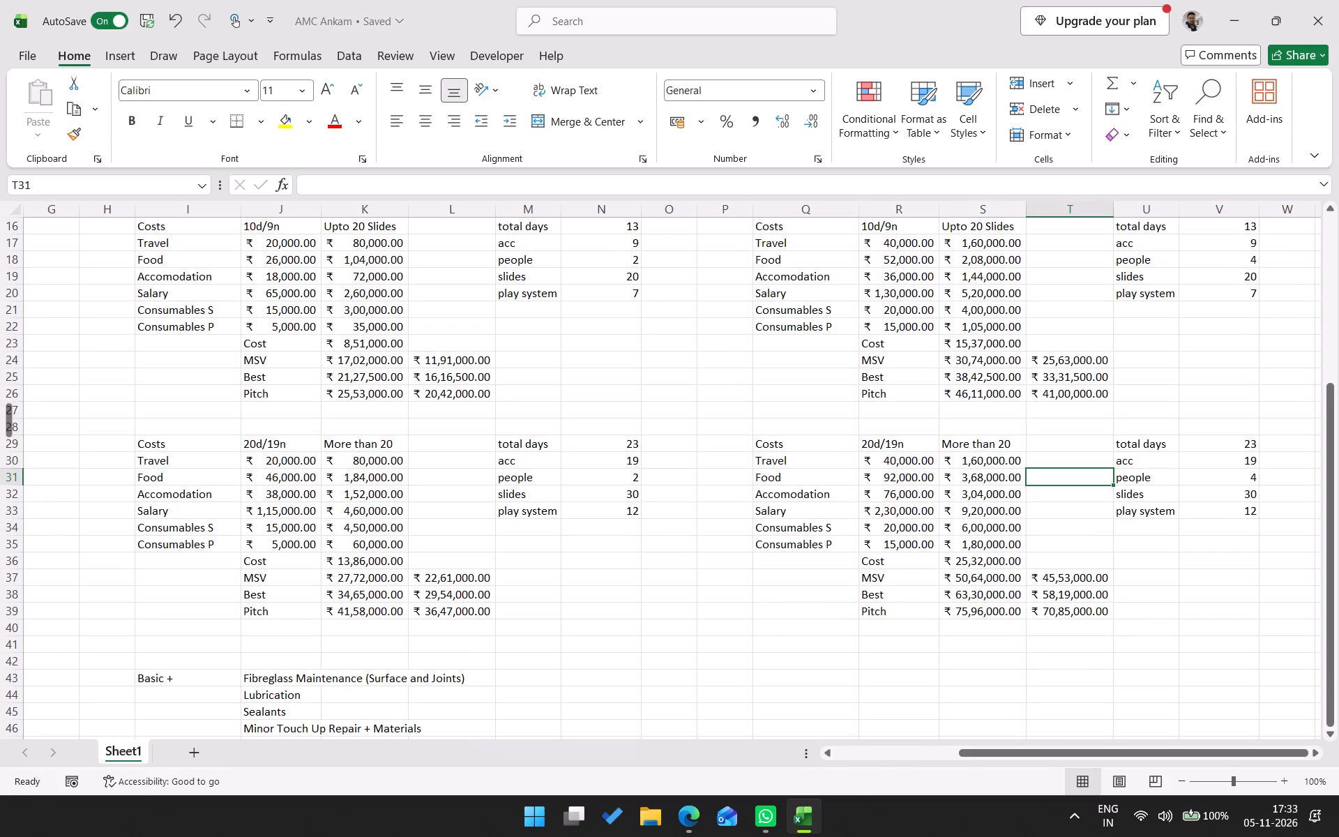
{"action": "scroll", "coordinate": [1140, 543], "scroll_direction": "up", "scroll_amount": 1}
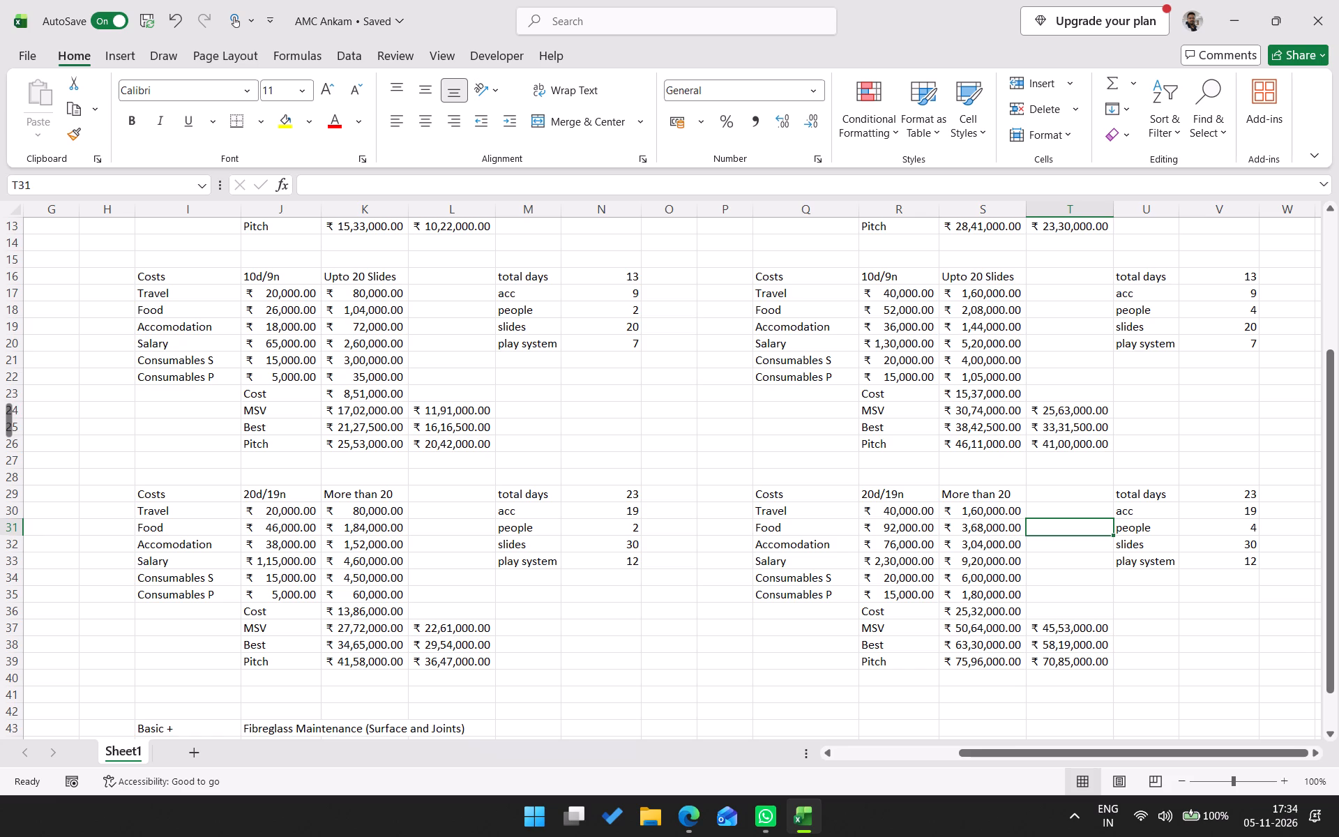
{"action": "left_click", "coordinate": [921, 564]}
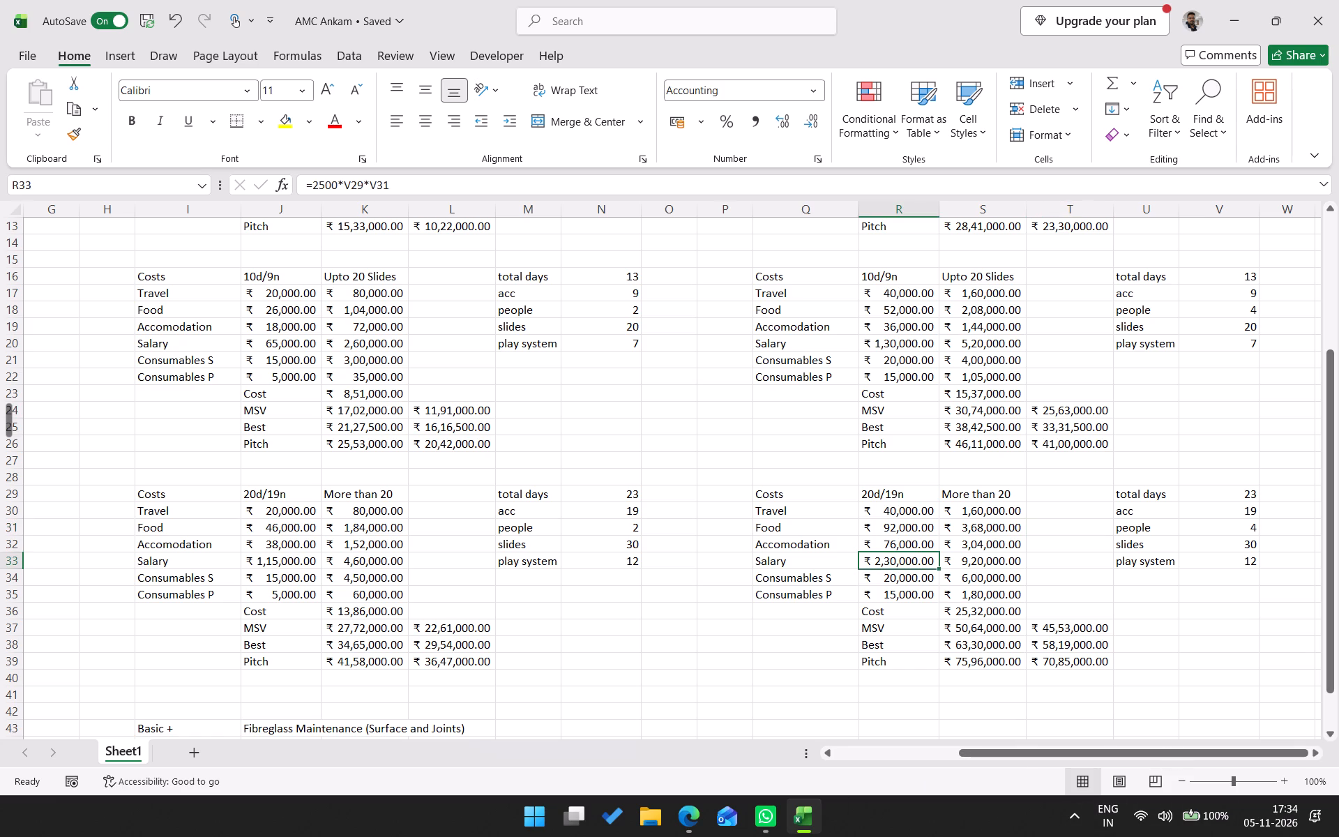
{"action": "left_click_drag", "start_coordinate": [1009, 571], "coordinate": [1005, 589]}
{"action": "left_click", "coordinate": [986, 580]}
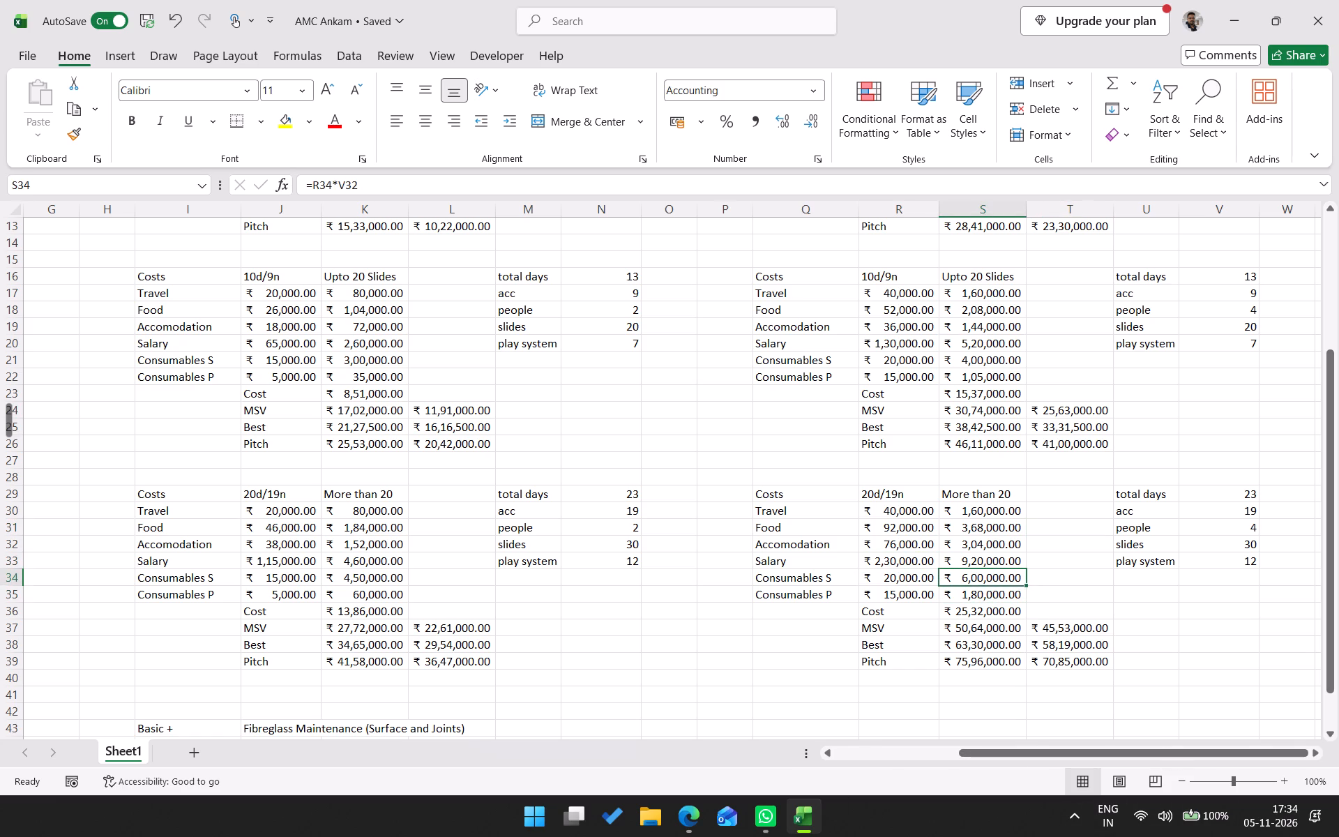
{"action": "left_click", "coordinate": [976, 599]}
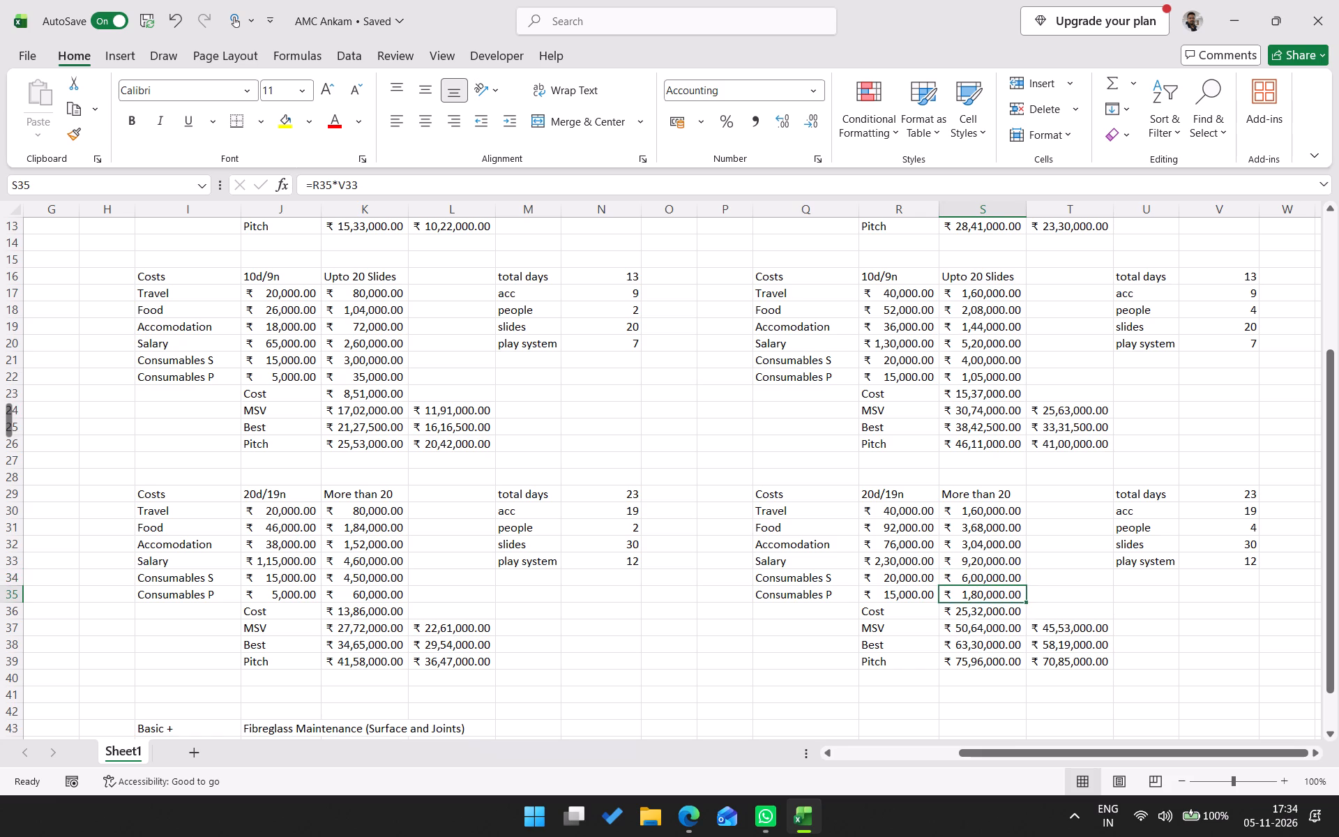
{"action": "scroll", "coordinate": [1253, 470], "scroll_direction": "up", "scroll_amount": 6}
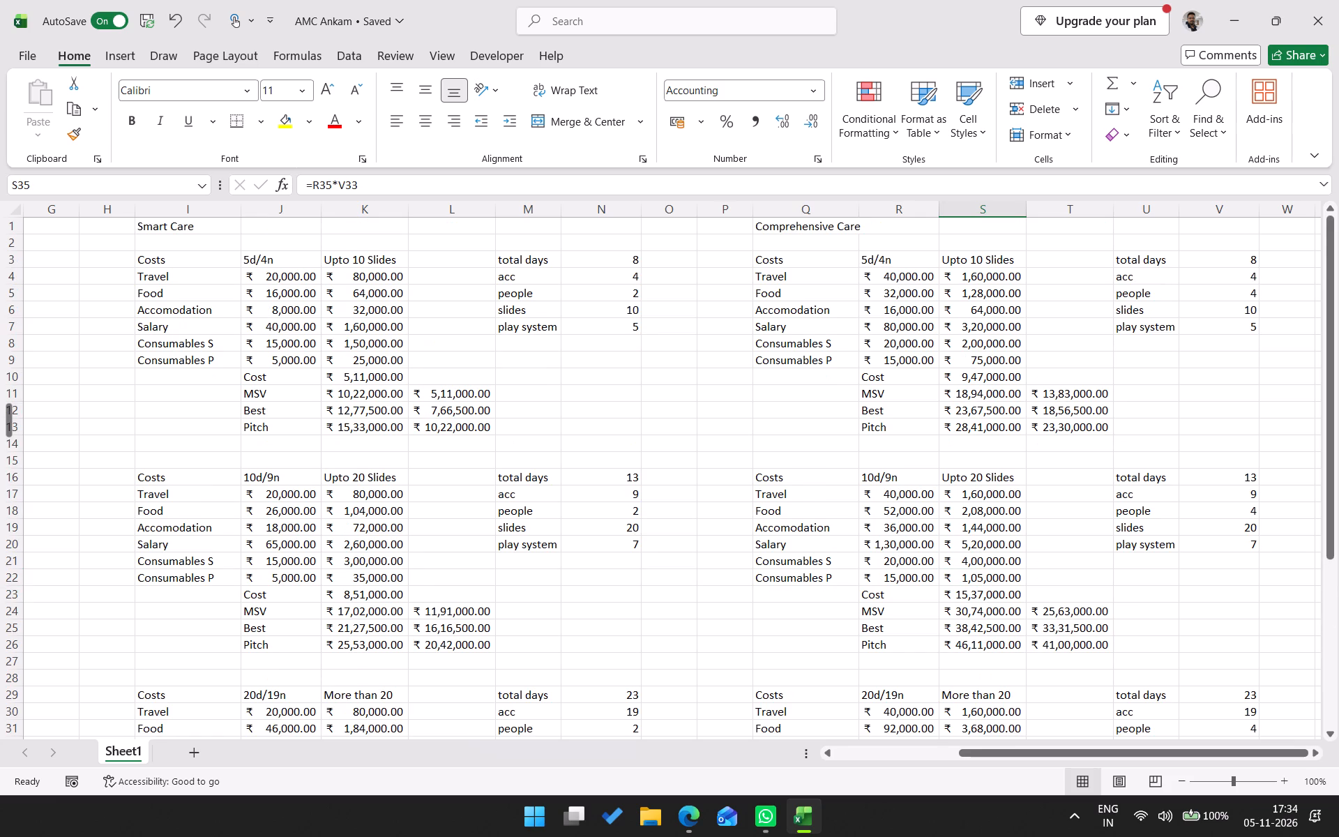
{"action": "scroll", "coordinate": [1225, 484], "scroll_direction": "down", "scroll_amount": 3}
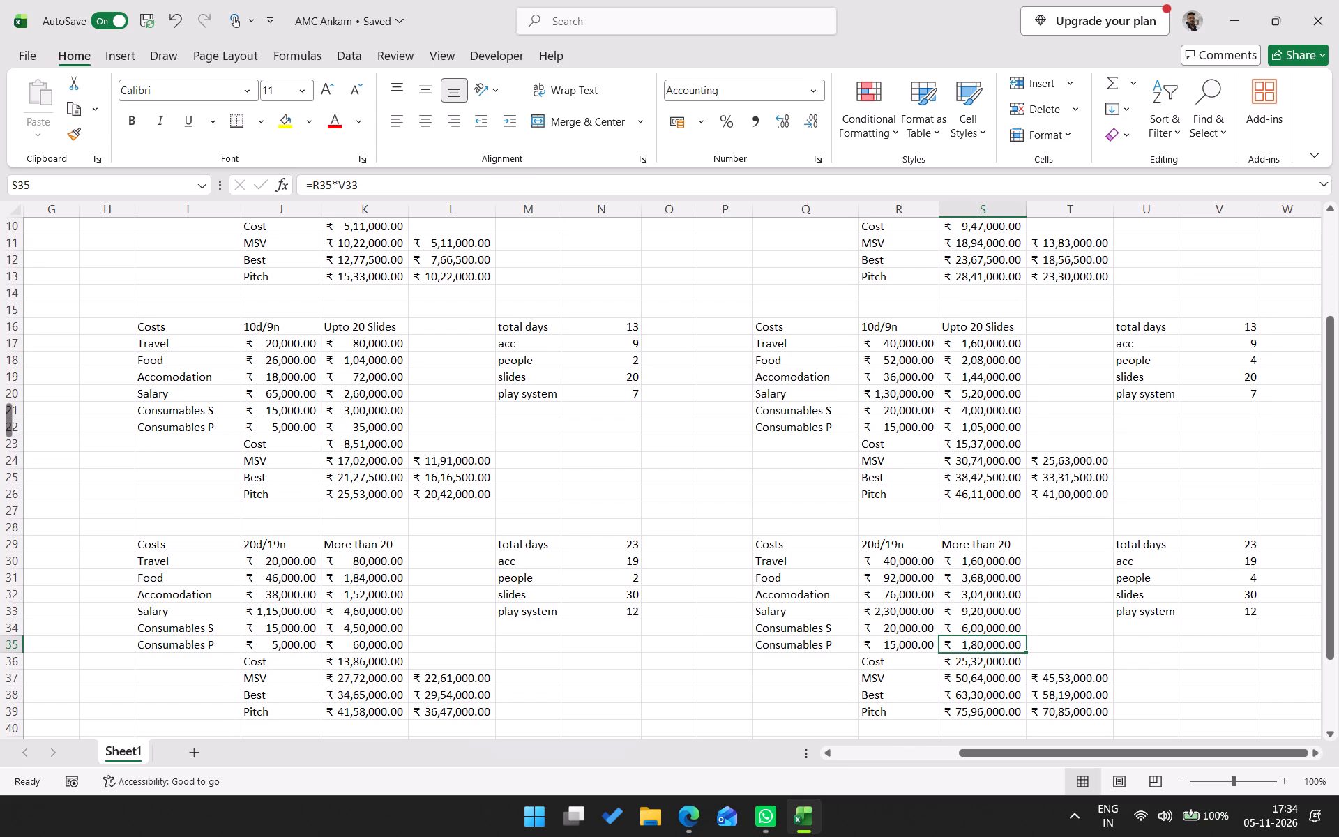
Review the 20d/19n slides input and the complete 10d/9n and 20d/19n Comprehensive Care blocks.
{"action": "left_click", "coordinate": [1230, 594]}
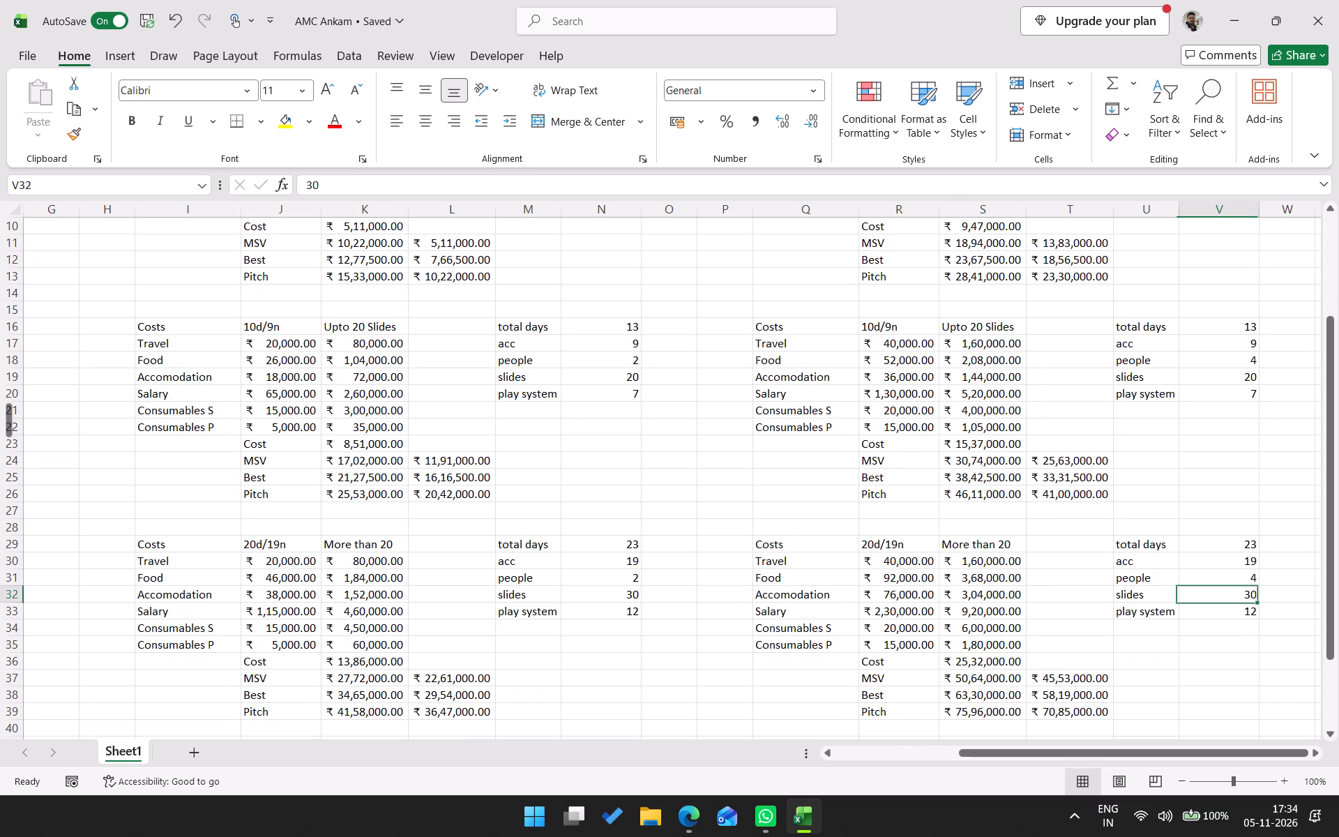
{"action": "left_click_drag", "start_coordinate": [787, 324], "coordinate": [1064, 440]}
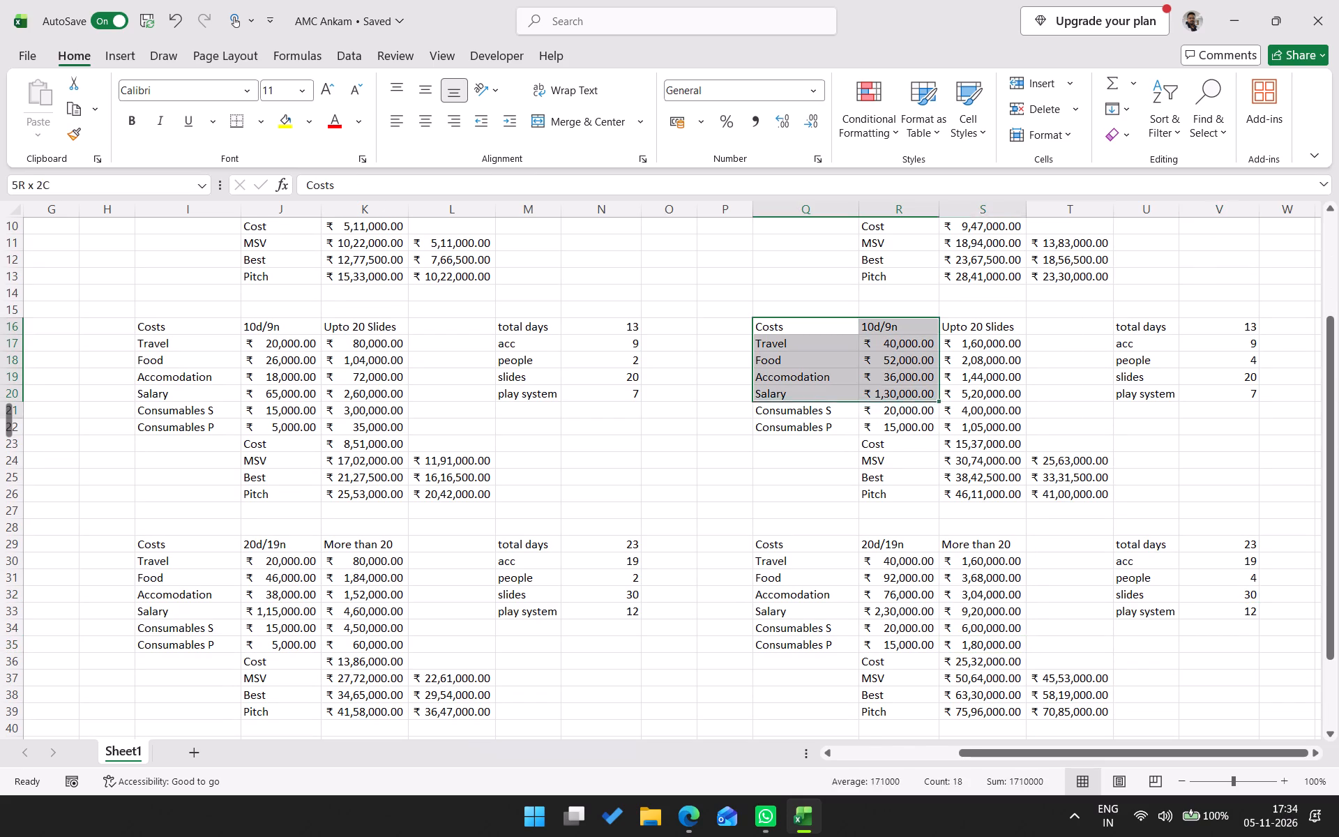
{"action": "left_click_drag", "start_coordinate": [1064, 440], "coordinate": [1206, 492]}
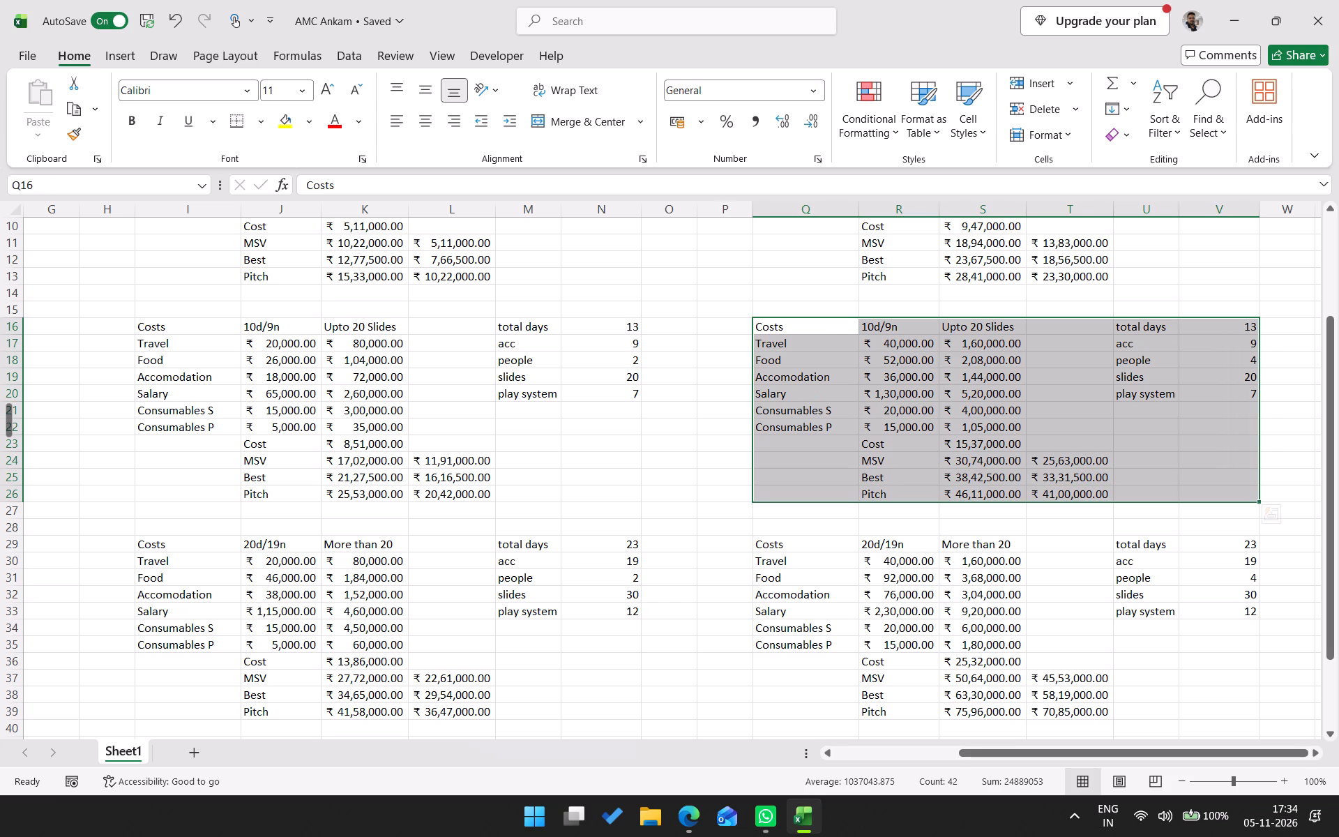
{"action": "left_click_drag", "start_coordinate": [775, 542], "coordinate": [1250, 714]}
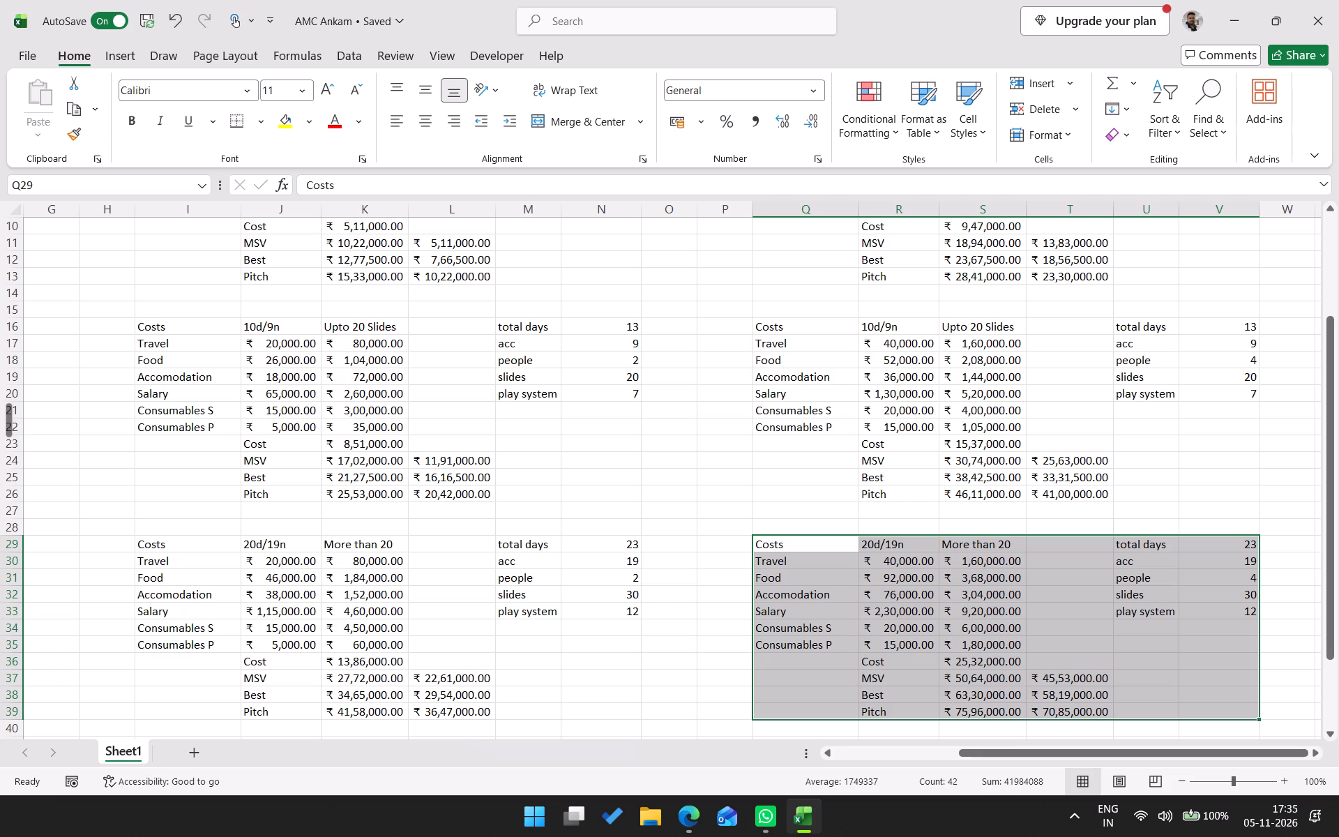
{"action": "left_click", "coordinate": [1077, 359]}
{"action": "scroll", "coordinate": [1077, 359], "scroll_direction": "up", "scroll_amount": 3}
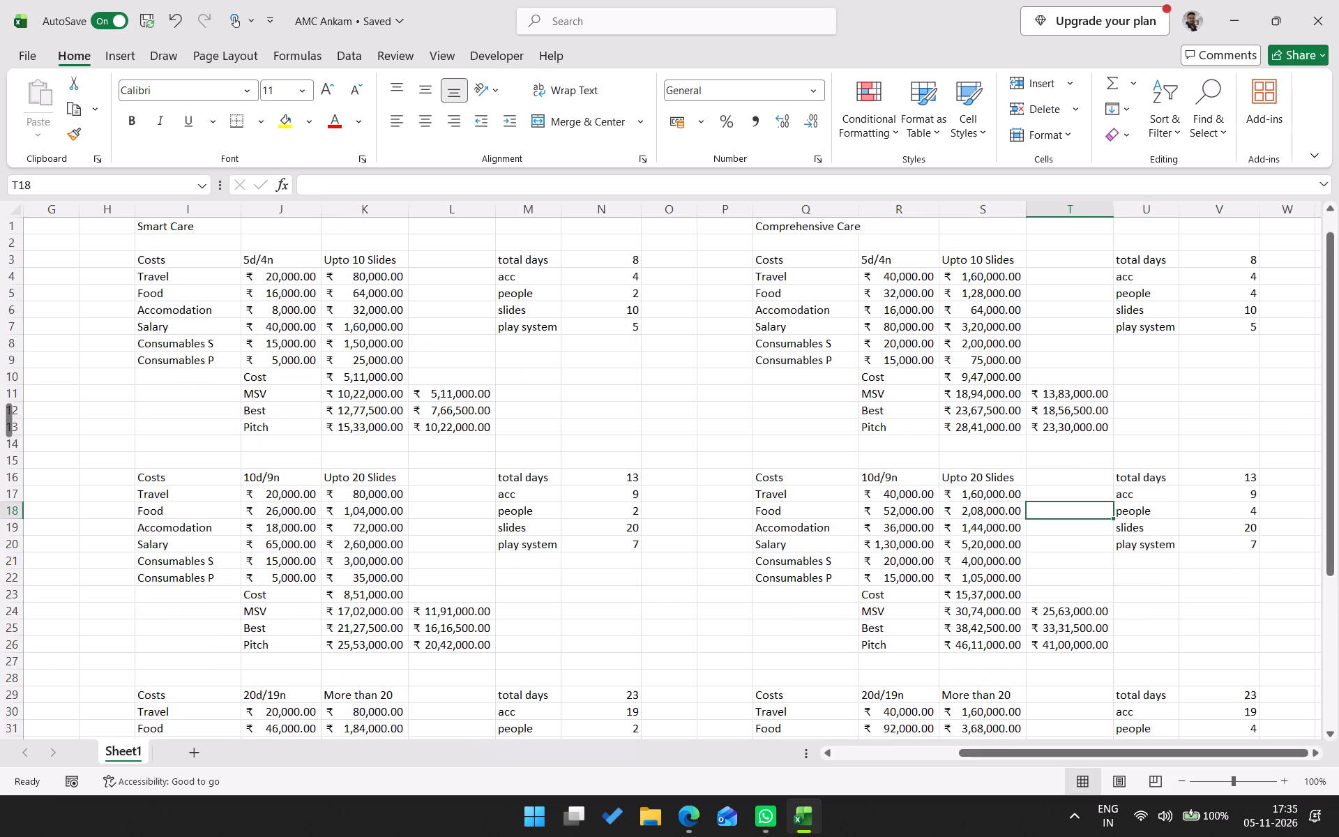
{"action": "scroll", "coordinate": [1077, 359], "scroll_direction": "up", "scroll_amount": 6}
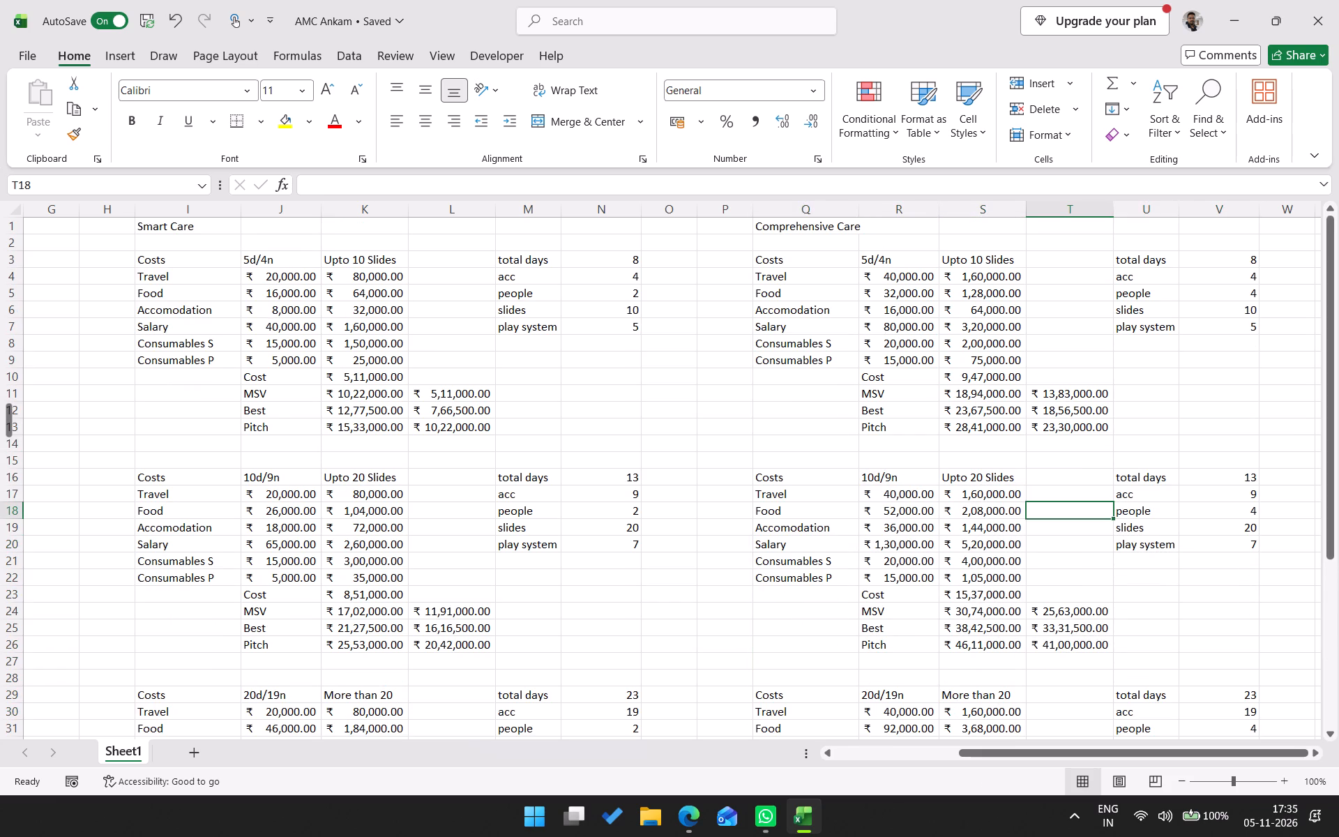
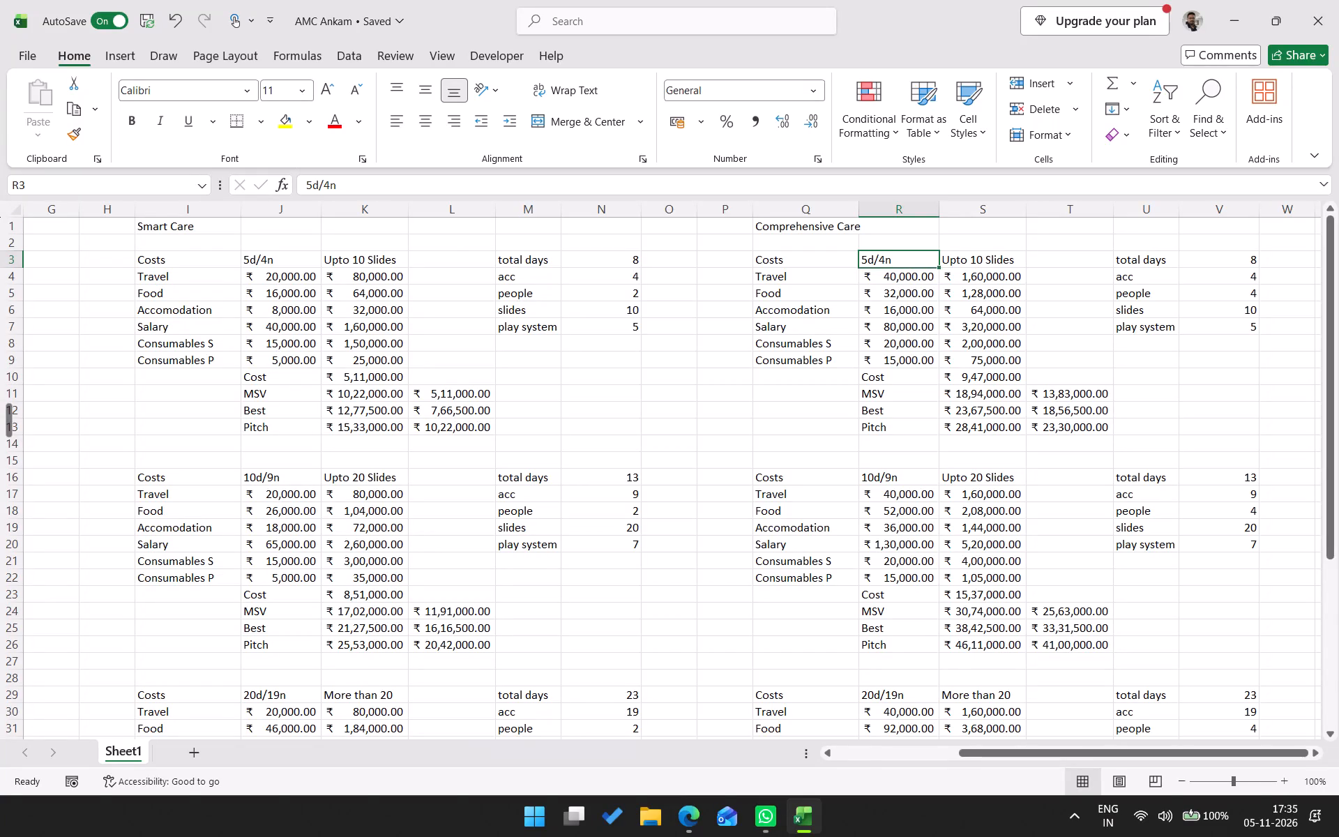
Compare the 5d/4n heading and people input of the Smart Care block with those of the Comprehensive Care block.
{"action": "left_click", "coordinate": [286, 261]}
{"action": "left_click", "coordinate": [877, 261]}
{"action": "left_click", "coordinate": [626, 292]}
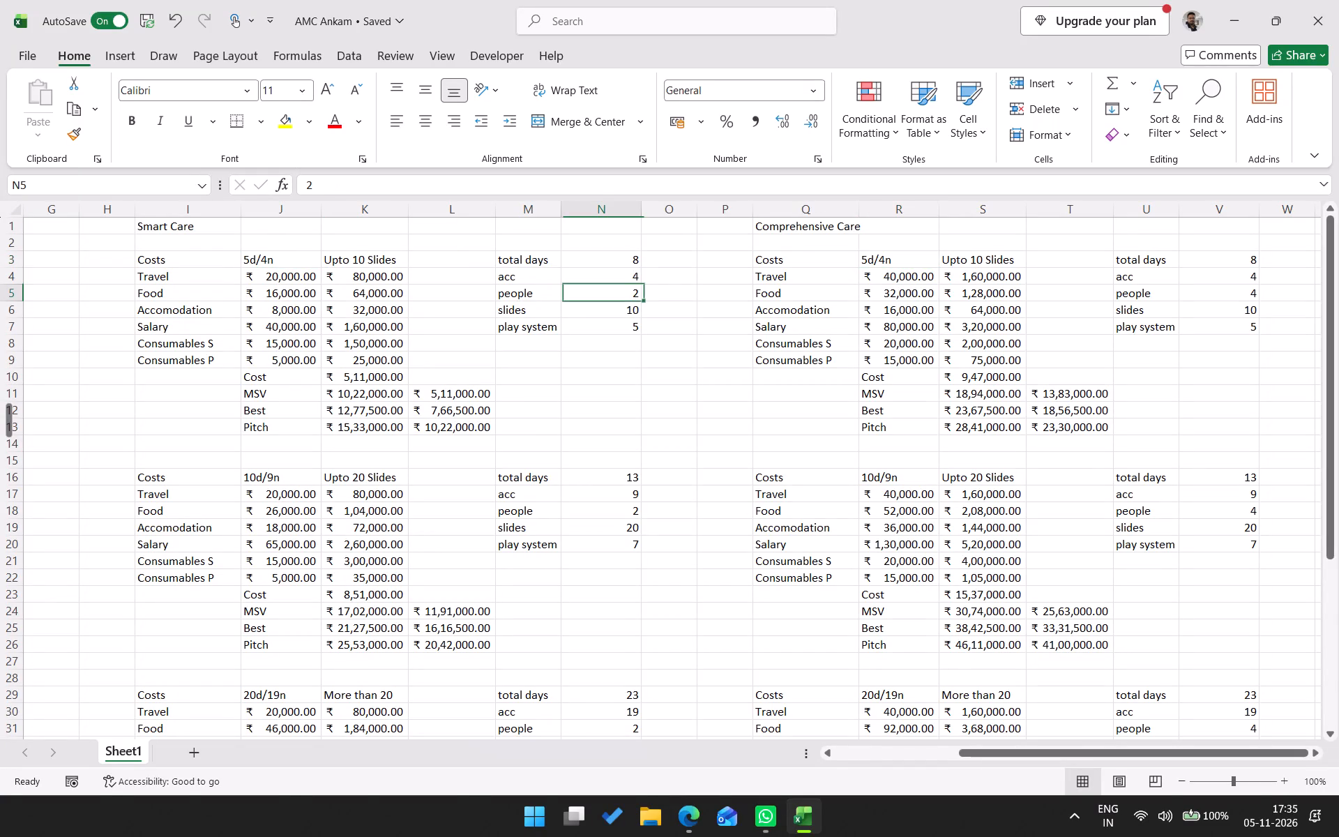
{"action": "left_click", "coordinate": [1243, 294]}
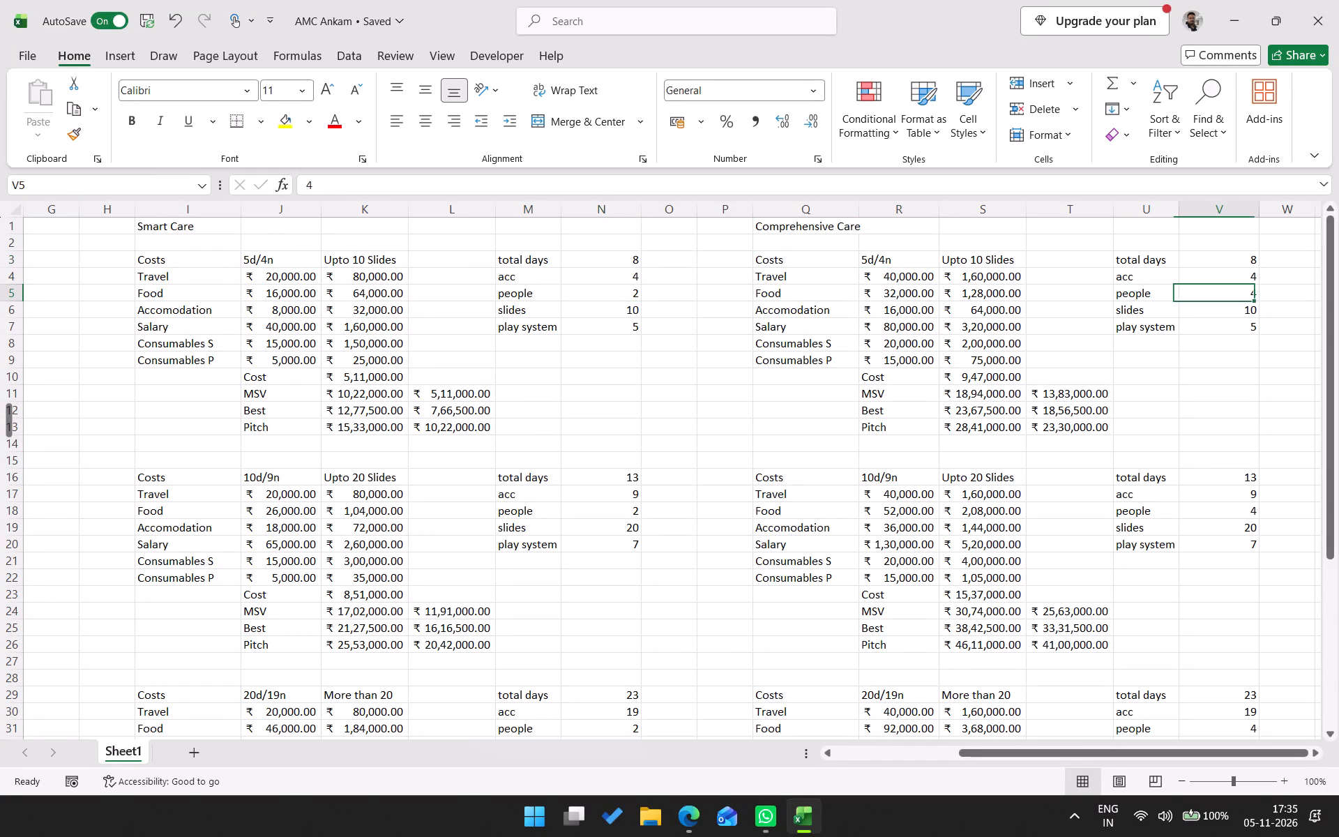
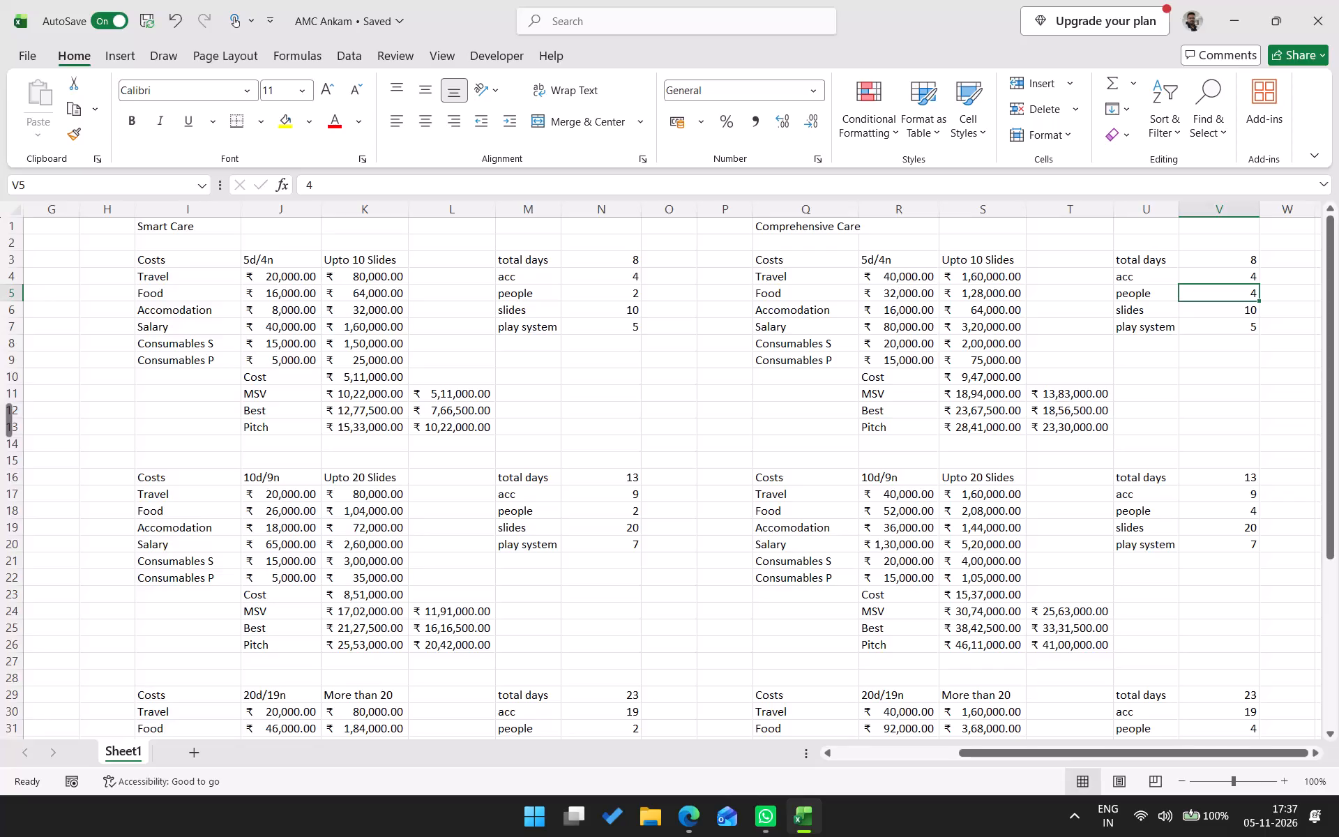
Examine the Comprehensive Care 10d/9n block, focusing on its people input and the Upto 20 Slides formulas for Food and Accomodation.
{"action": "left_click_drag", "start_coordinate": [771, 472], "coordinate": [1034, 609]}
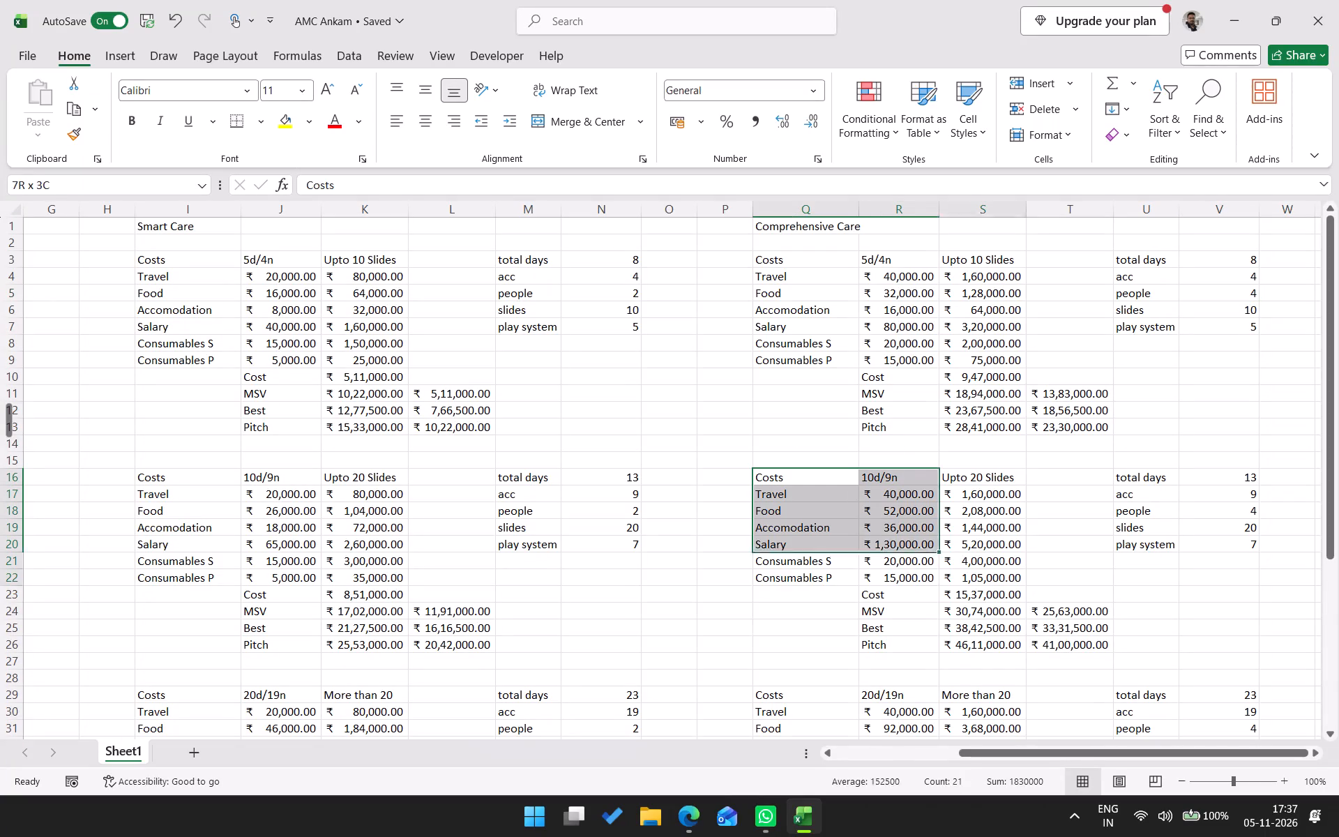
{"action": "left_click_drag", "start_coordinate": [1034, 609], "coordinate": [1103, 640]}
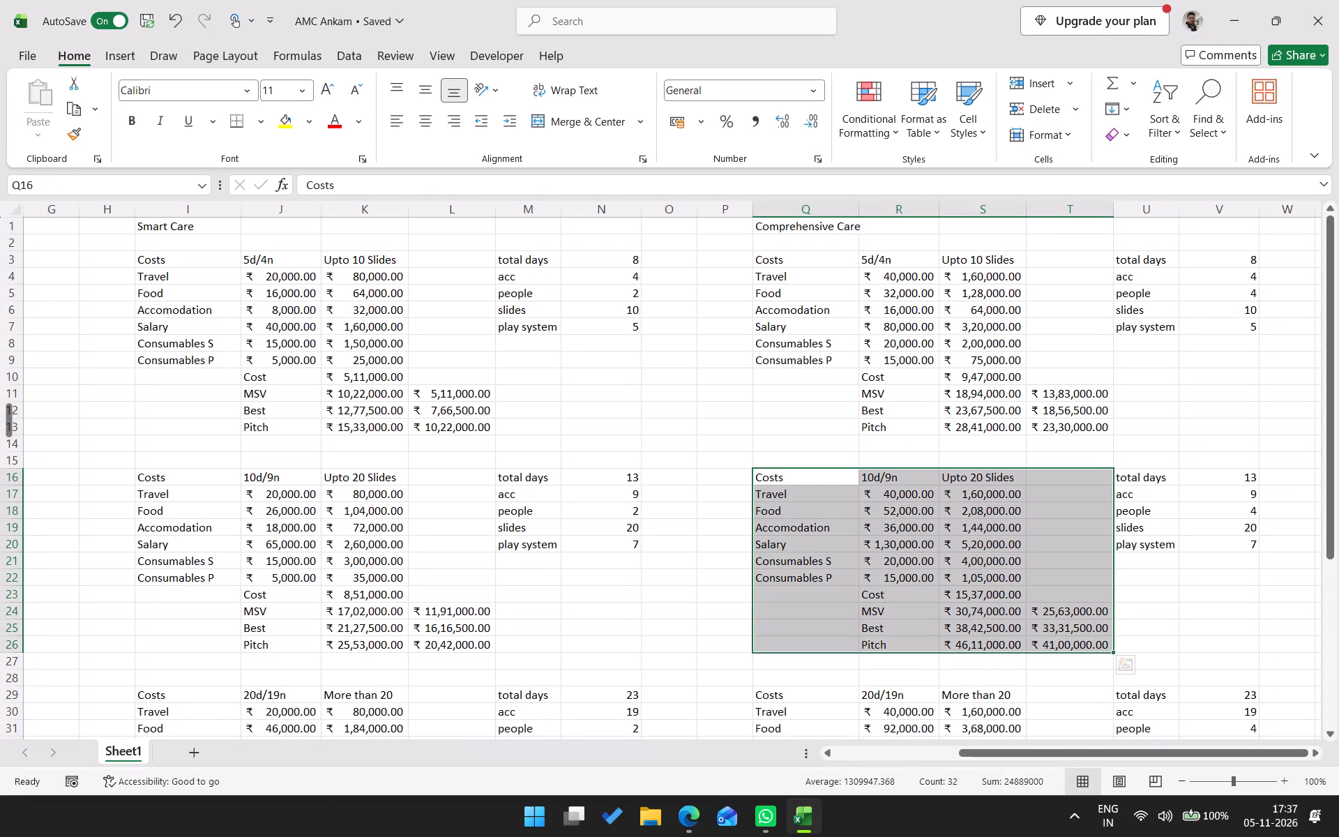
{"action": "left_click", "coordinate": [974, 639]}
{"action": "left_click_drag", "start_coordinate": [994, 513], "coordinate": [962, 517]}
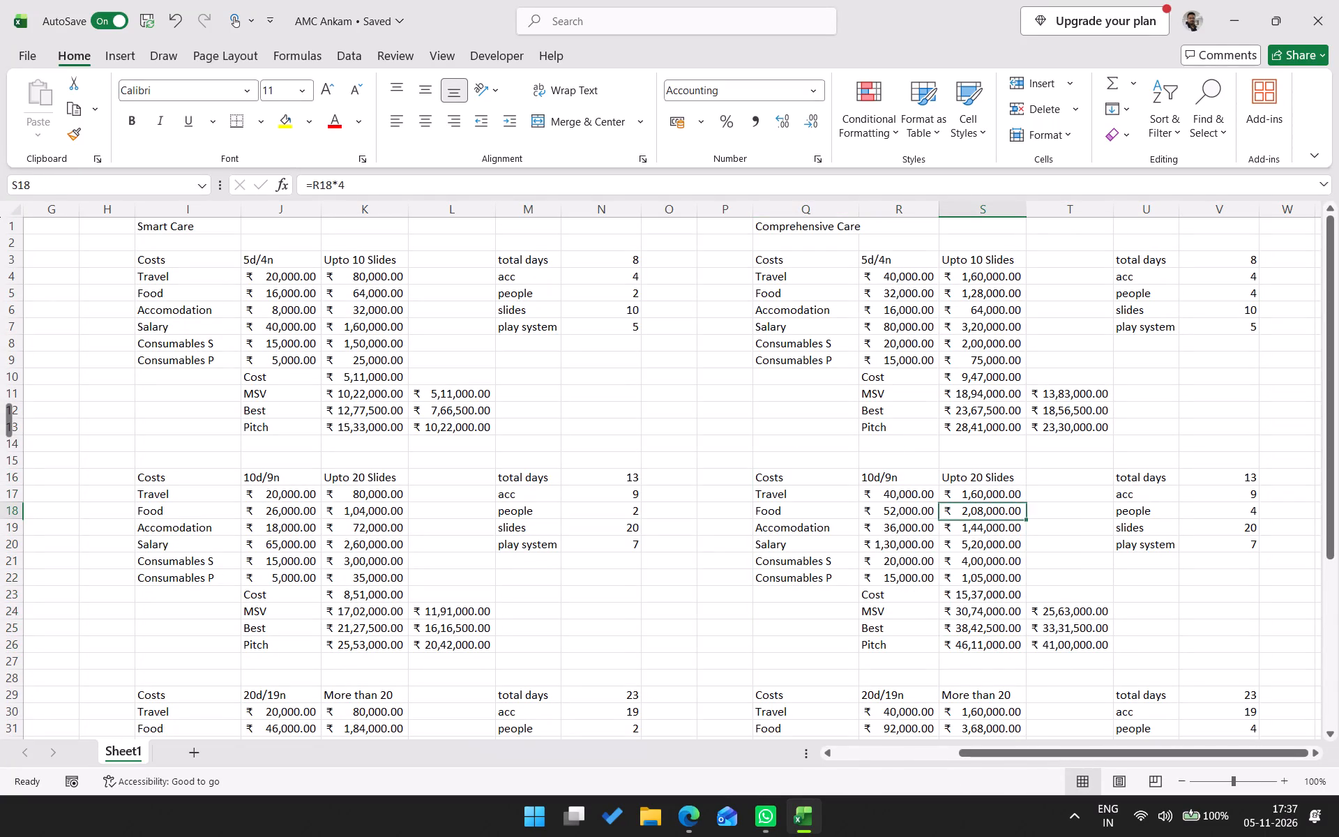
{"action": "left_click_drag", "start_coordinate": [962, 517], "coordinate": [852, 536]}
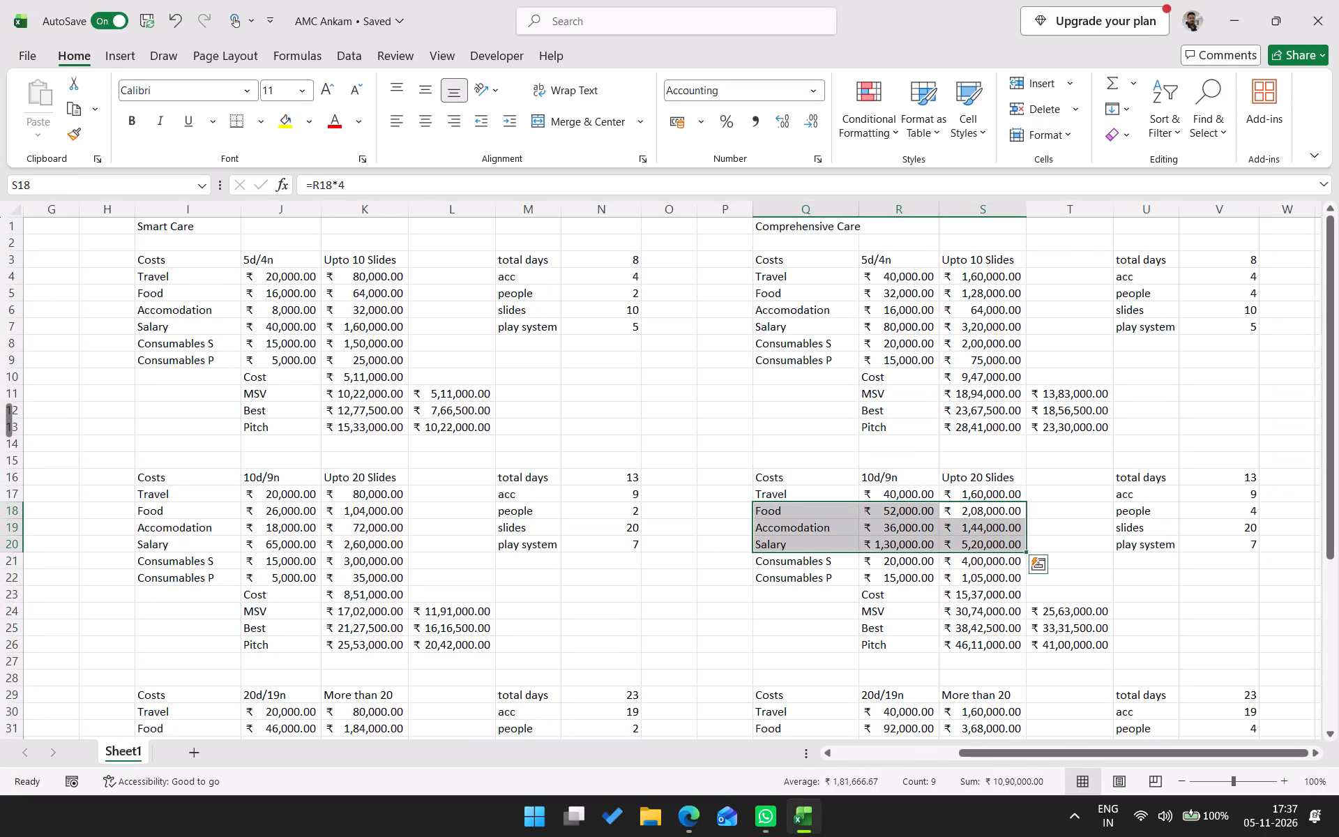
{"action": "left_click", "coordinate": [992, 515]}
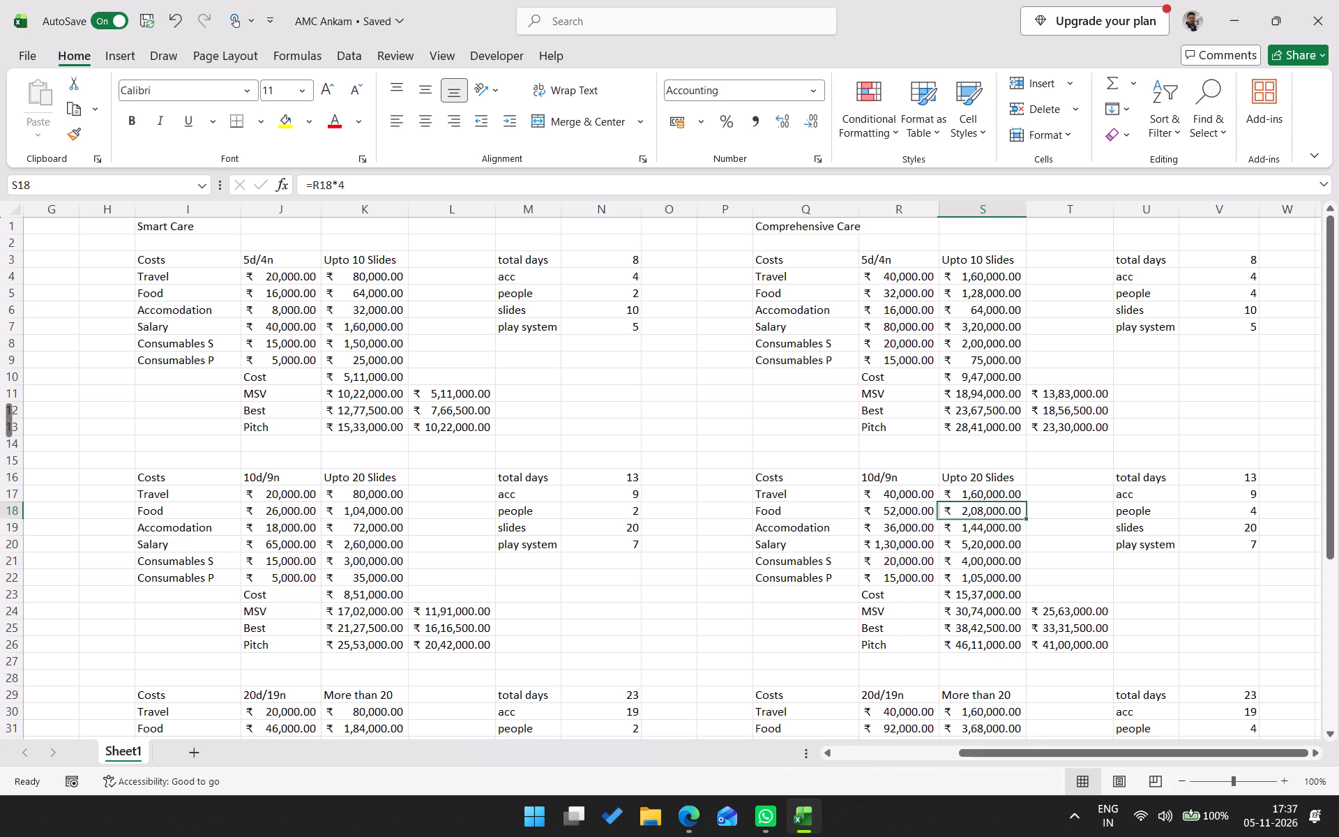
{"action": "left_click", "coordinate": [1248, 509]}
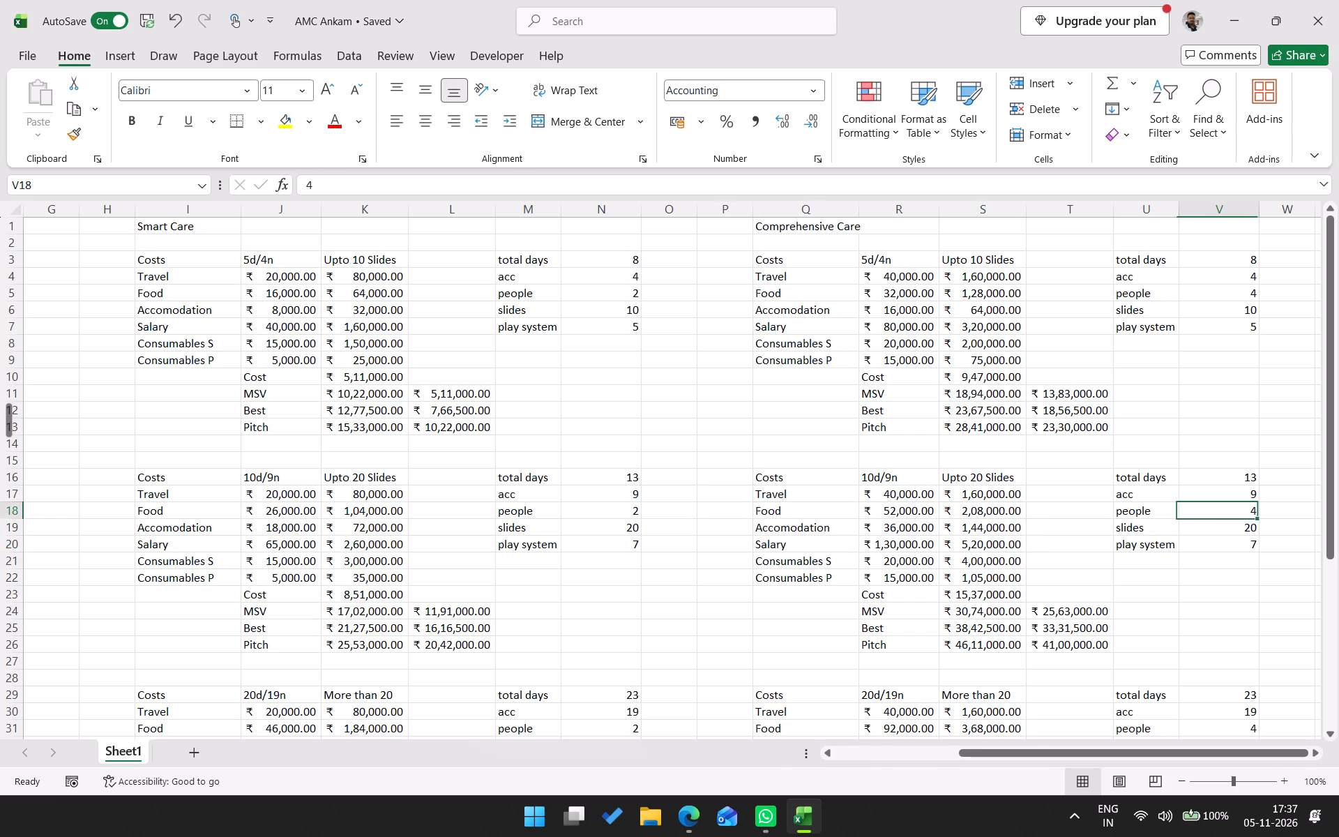
{"action": "left_click", "coordinate": [982, 511]}
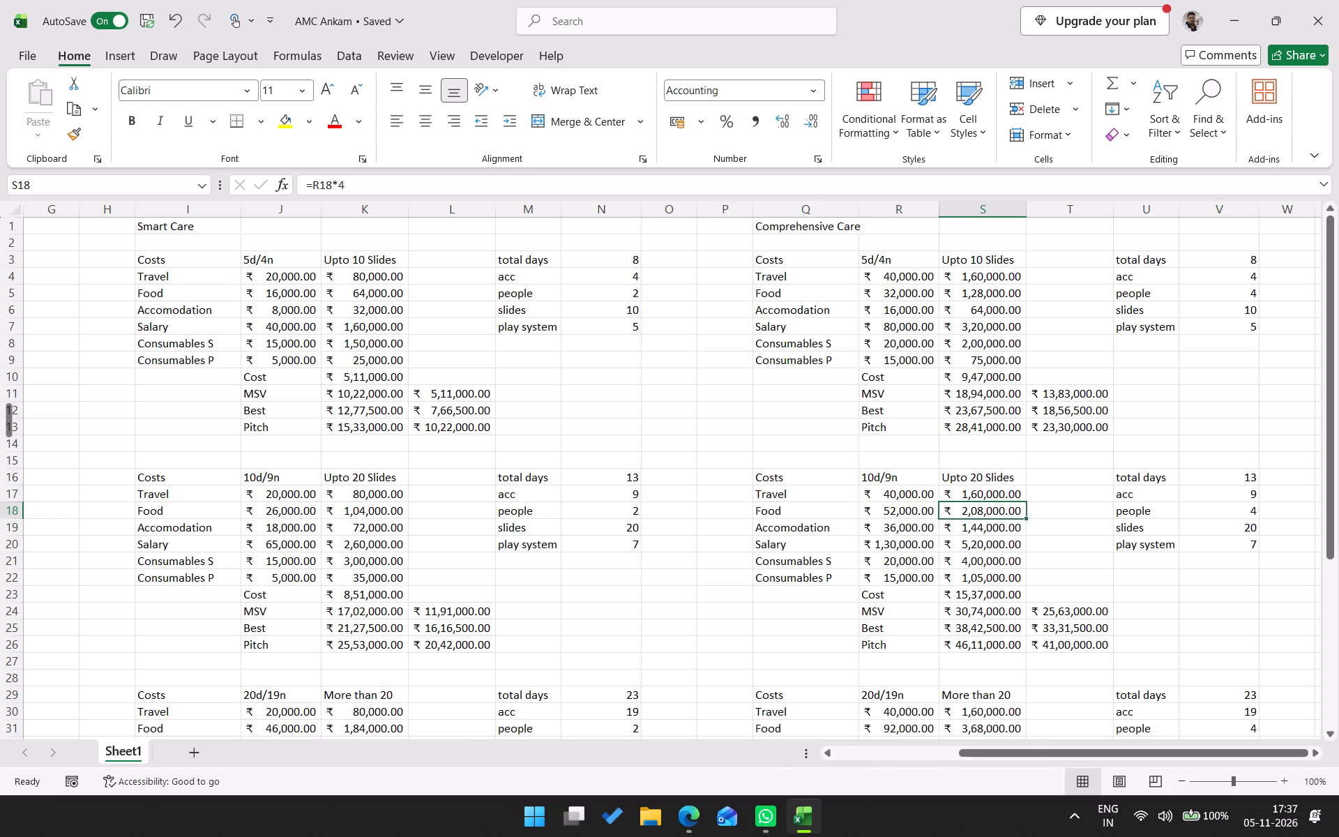
{"action": "left_click", "coordinate": [990, 526]}
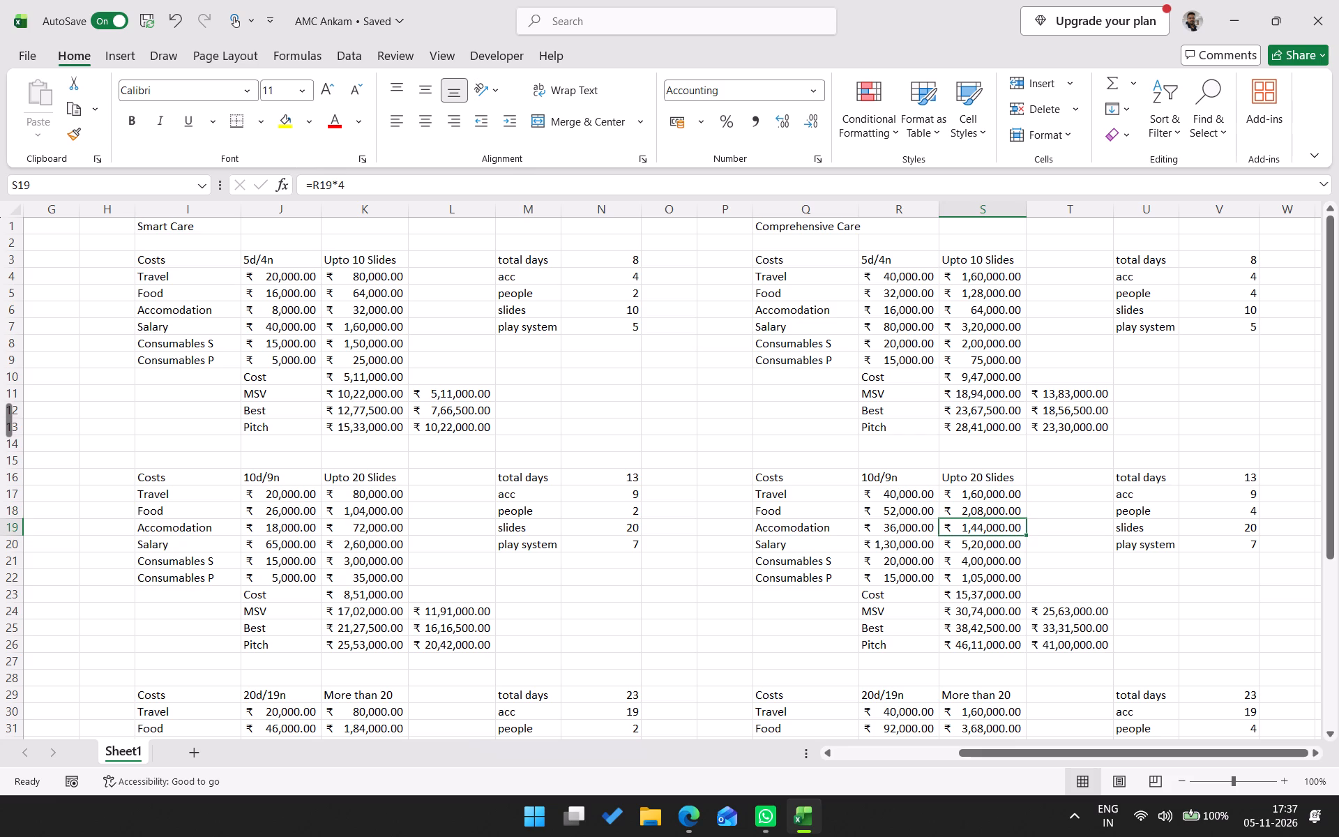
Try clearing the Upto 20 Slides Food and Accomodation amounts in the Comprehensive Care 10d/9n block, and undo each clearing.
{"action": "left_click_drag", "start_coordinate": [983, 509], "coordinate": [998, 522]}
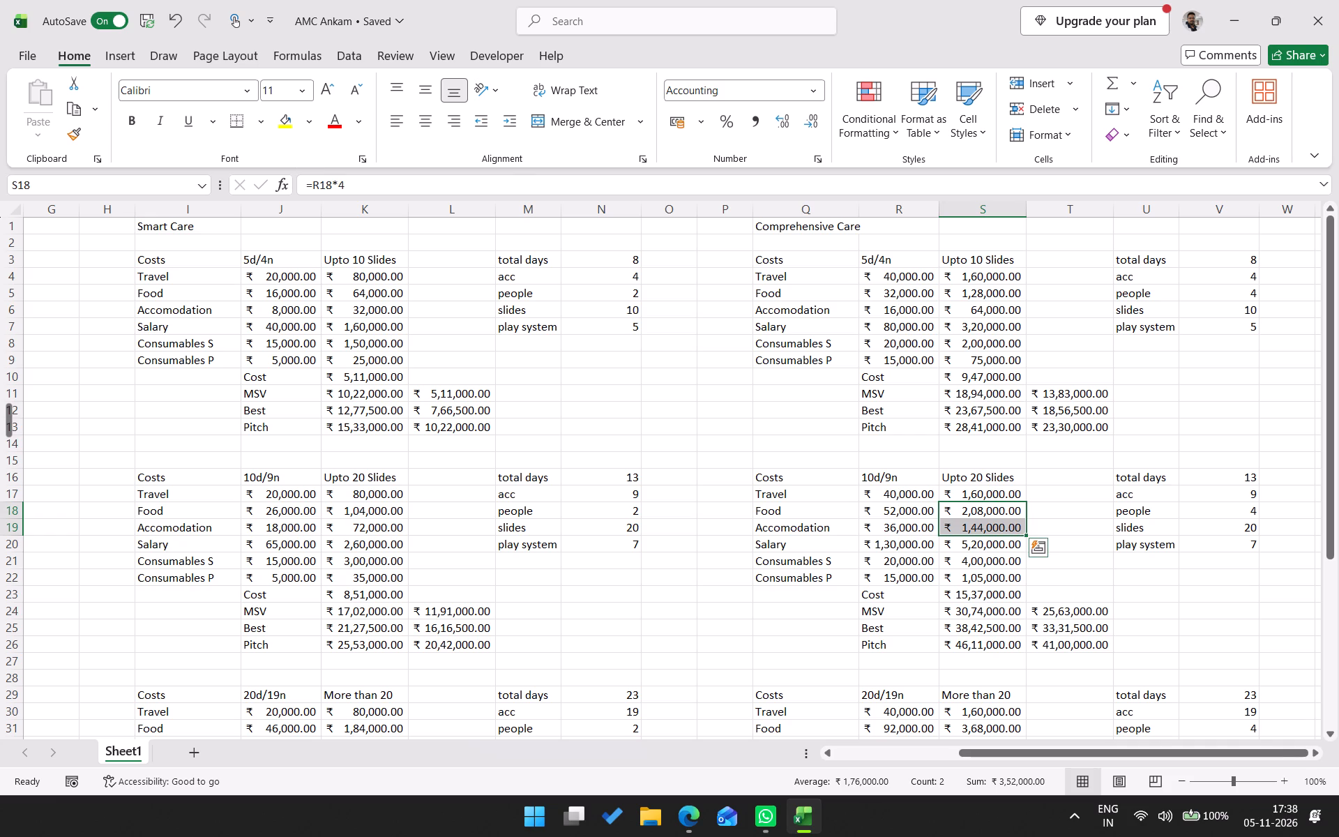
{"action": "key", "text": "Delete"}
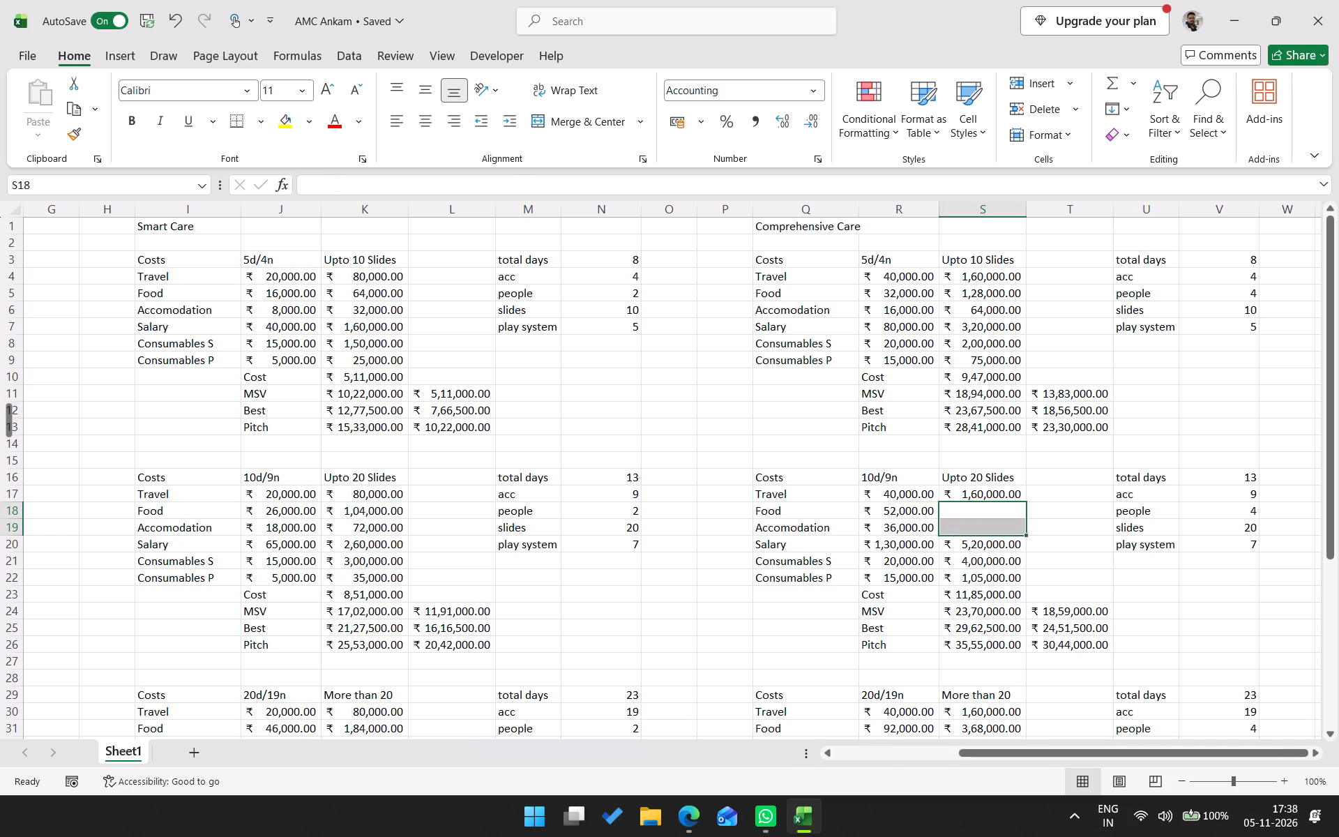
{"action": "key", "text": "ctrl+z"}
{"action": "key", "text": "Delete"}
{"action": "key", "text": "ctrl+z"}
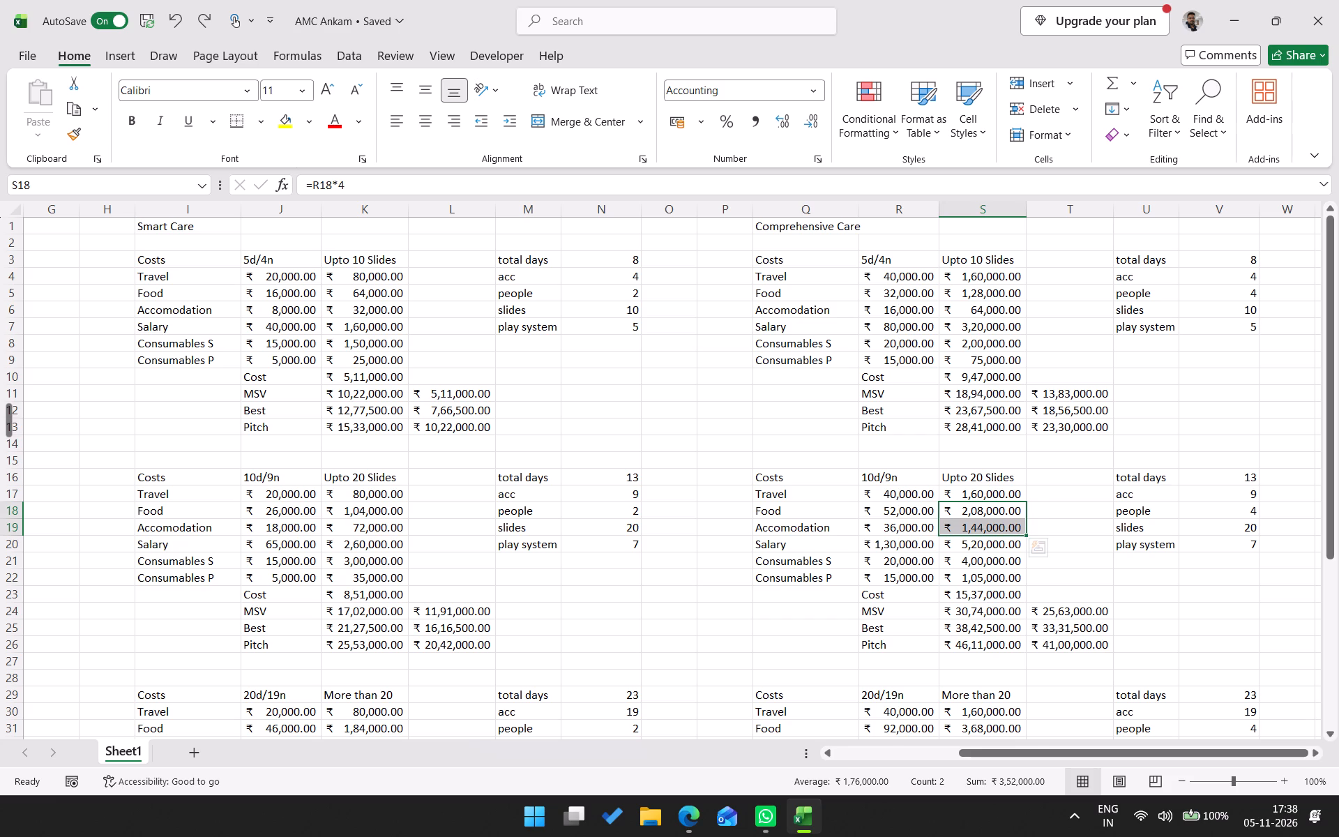
Compare the price-minus-cost formulas beside MSV, Best and Pitch in the first blocks of Smart Care, Comprehensive Care and Essential Care.
{"action": "left_click_drag", "start_coordinate": [450, 391], "coordinate": [450, 424]}
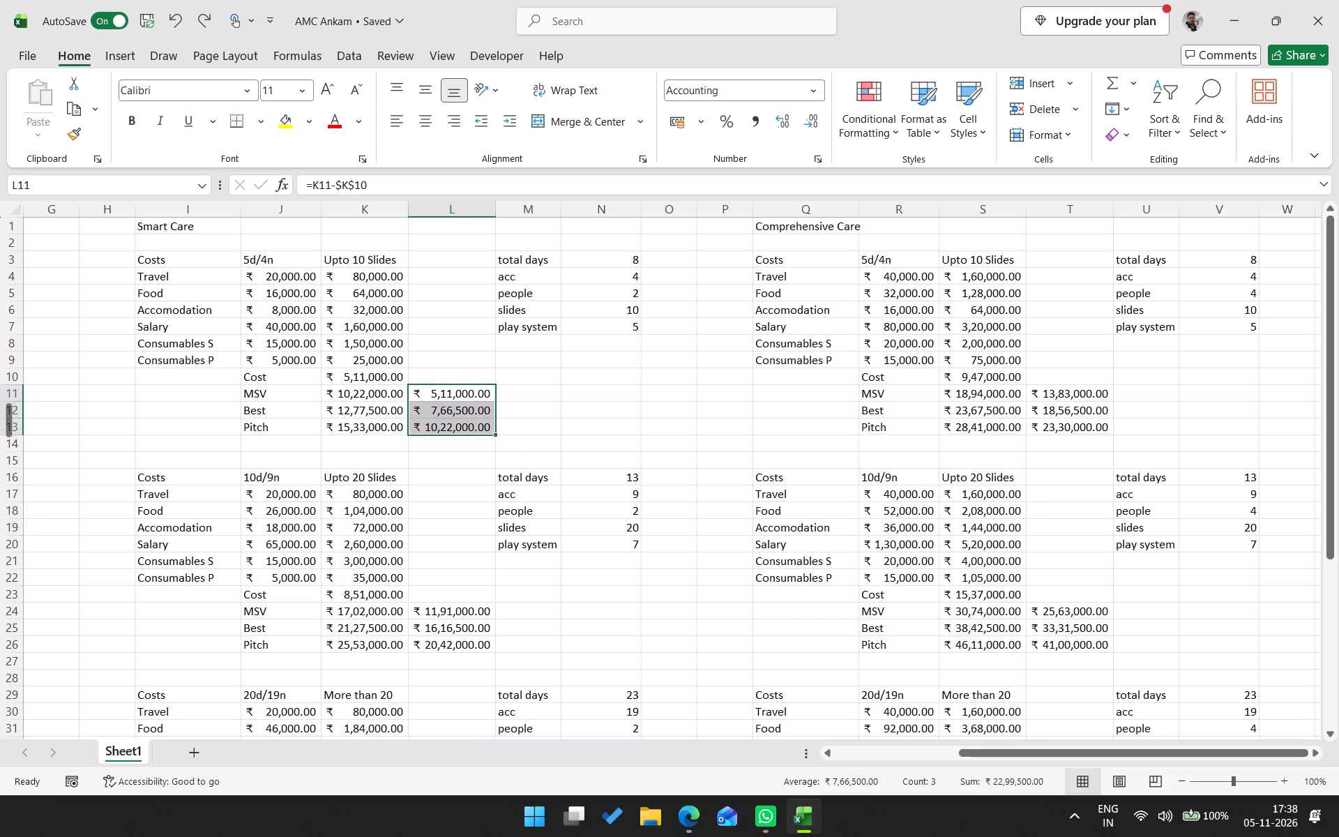
{"action": "left_click", "coordinate": [1084, 398]}
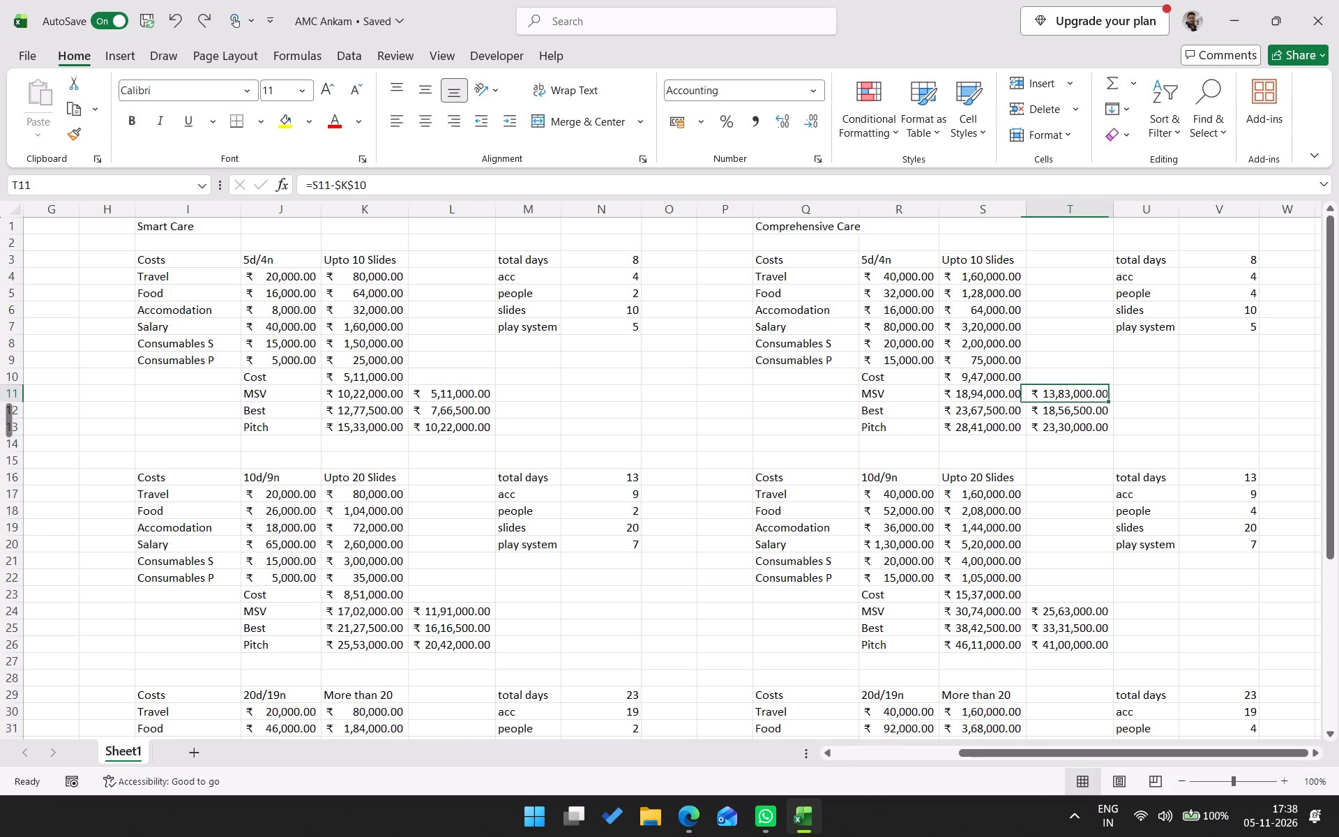
{"action": "left_click", "coordinate": [984, 391]}
{"action": "key", "text": "Left"}
{"action": "key", "text": "Left"}
{"action": "key", "text": "Left"}
{"action": "key", "text": "Left"}
{"action": "key", "text": "Left"}
{"action": "key", "text": "Left"}
{"action": "key", "text": "Left"}
{"action": "key", "text": "Left"}
{"action": "key", "text": "Left"}
{"action": "key", "text": "Left"}
{"action": "key", "text": "Left"}
{"action": "key", "text": "Left"}
{"action": "key", "text": "Left"}
{"action": "key", "text": "Left"}
{"action": "key", "text": "Left"}
{"action": "key", "text": "Left"}
{"action": "key", "text": "Left"}
{"action": "key", "text": "Left"}
{"action": "key", "text": "Left"}
{"action": "key", "text": "Left"}
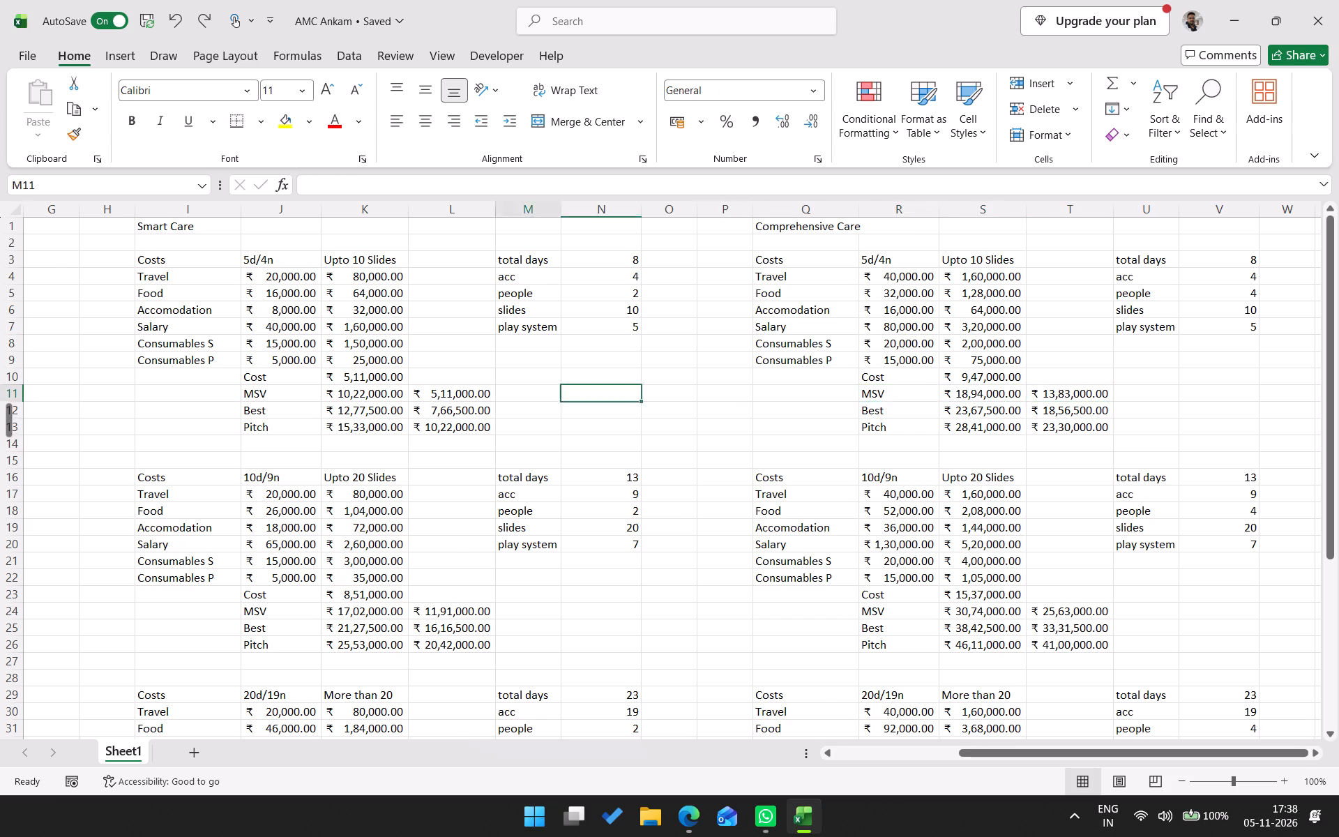
{"action": "key", "text": "Right"}
{"action": "key", "text": "Right"}
{"action": "key", "text": "Up"}
{"action": "key", "text": "Right"}
{"action": "key", "text": "Right"}
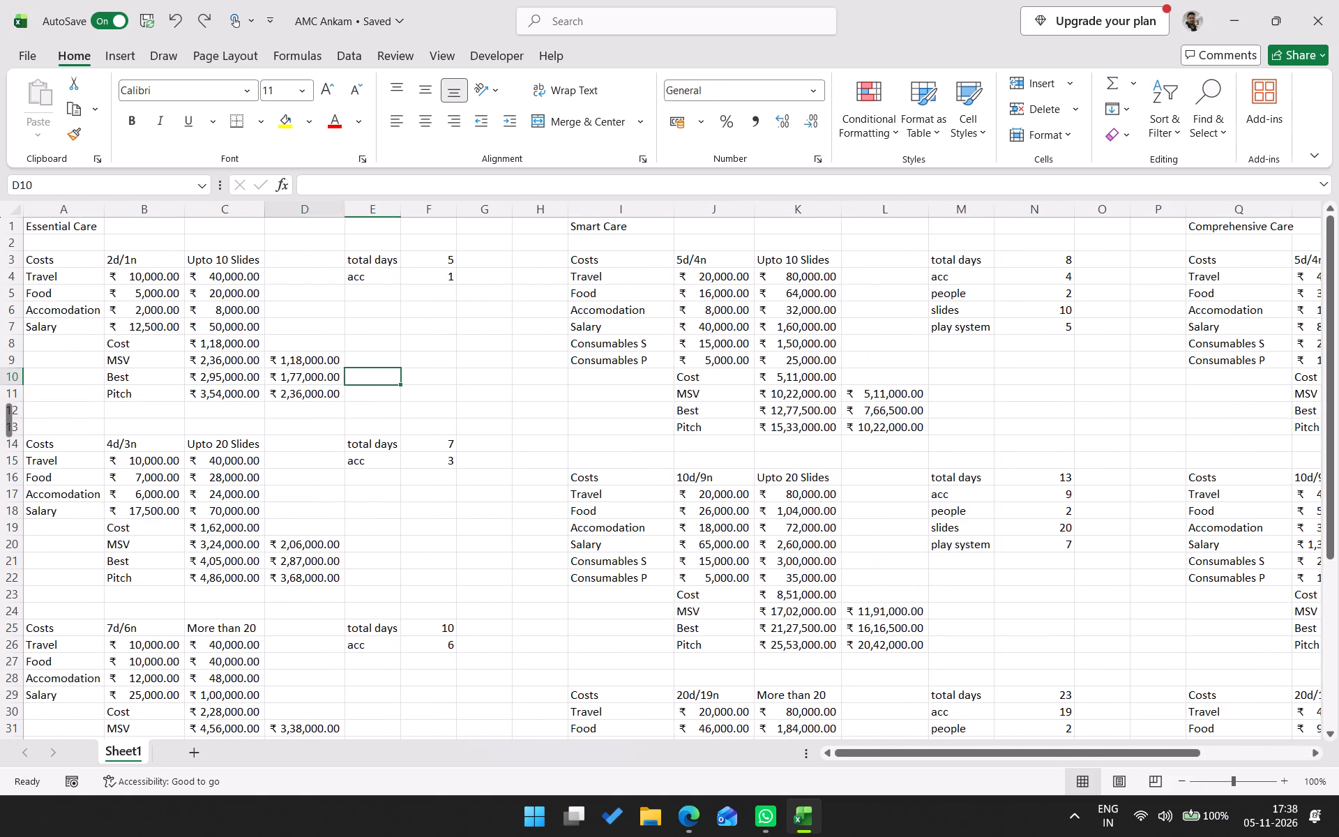
{"action": "key", "text": "Left"}
{"action": "key", "text": "Up"}
{"action": "key", "text": "Down"}
{"action": "key", "text": "Down"}
{"action": "key", "text": "Up"}
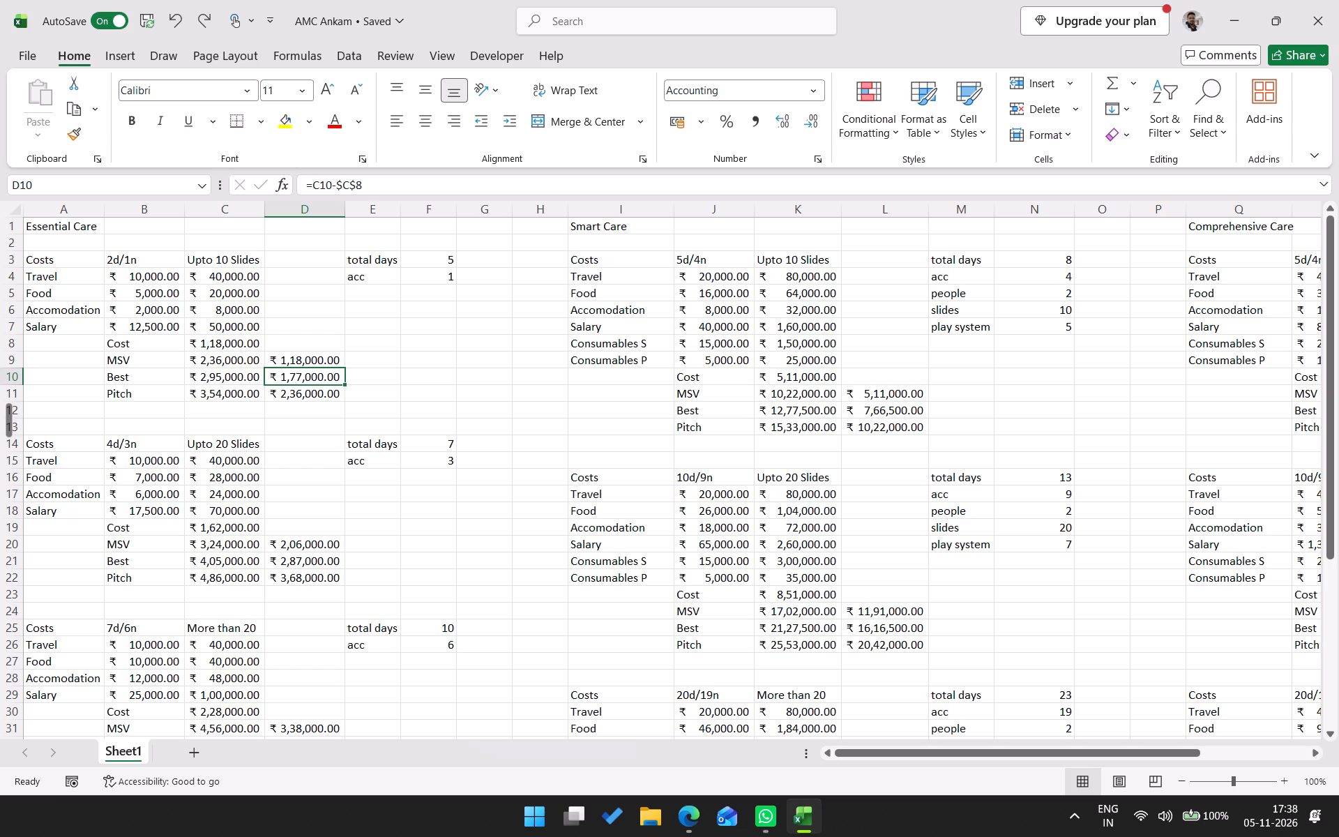
Inspect the Smart Care 5d/4n formulas for Cost, MSV and the Best difference, along with the Food and Accomodation amounts.
{"action": "left_click", "coordinate": [907, 407]}
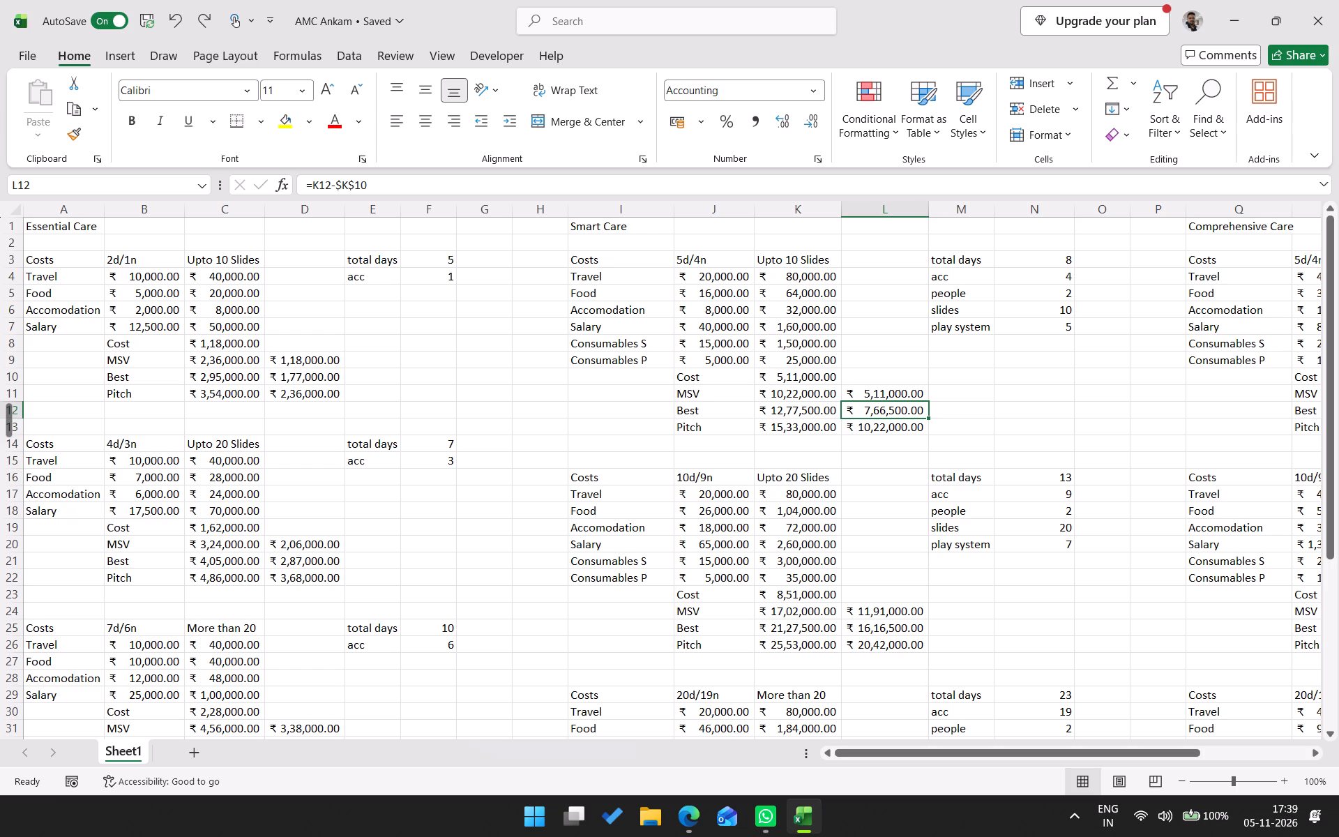
{"action": "left_click", "coordinate": [805, 375]}
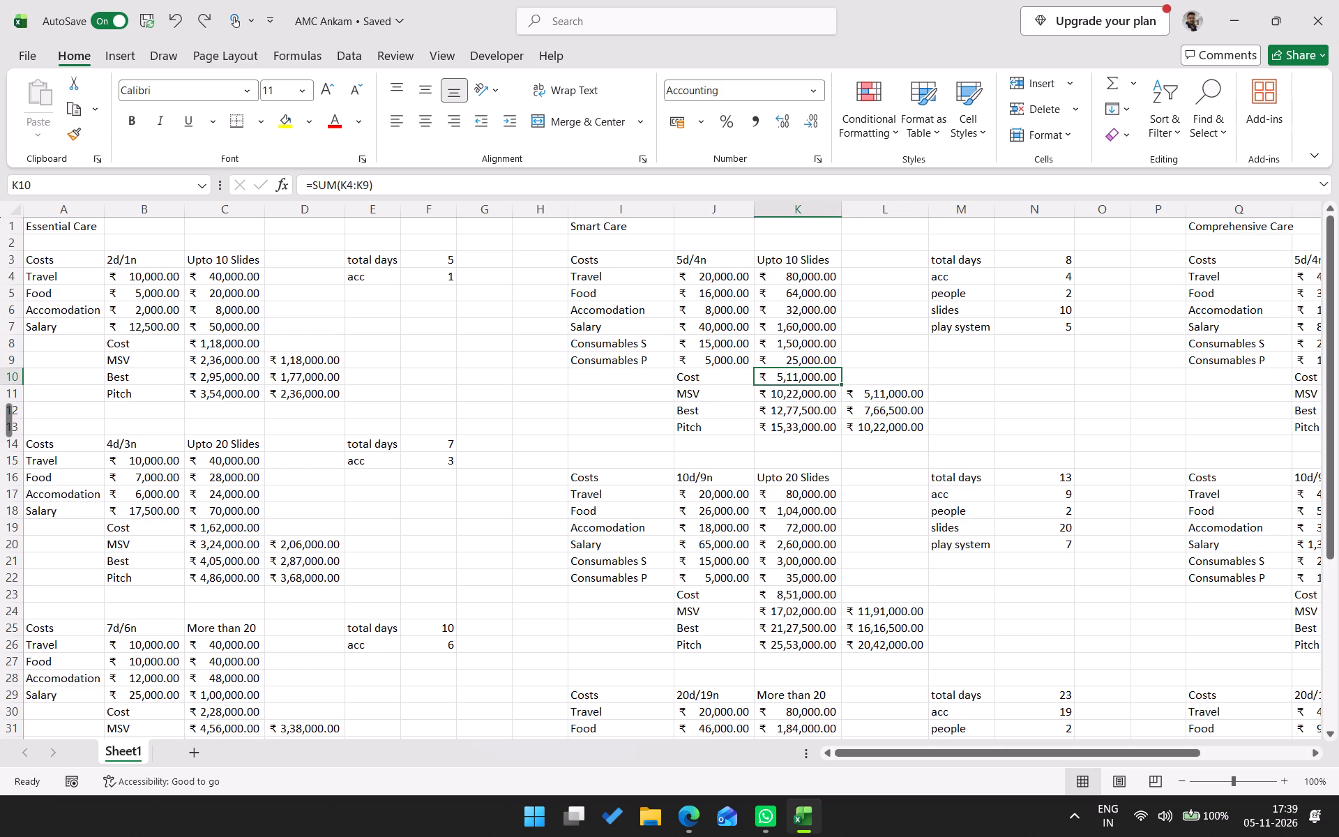
{"action": "left_click_drag", "start_coordinate": [805, 395], "coordinate": [806, 423]}
{"action": "left_click", "coordinate": [812, 400]}
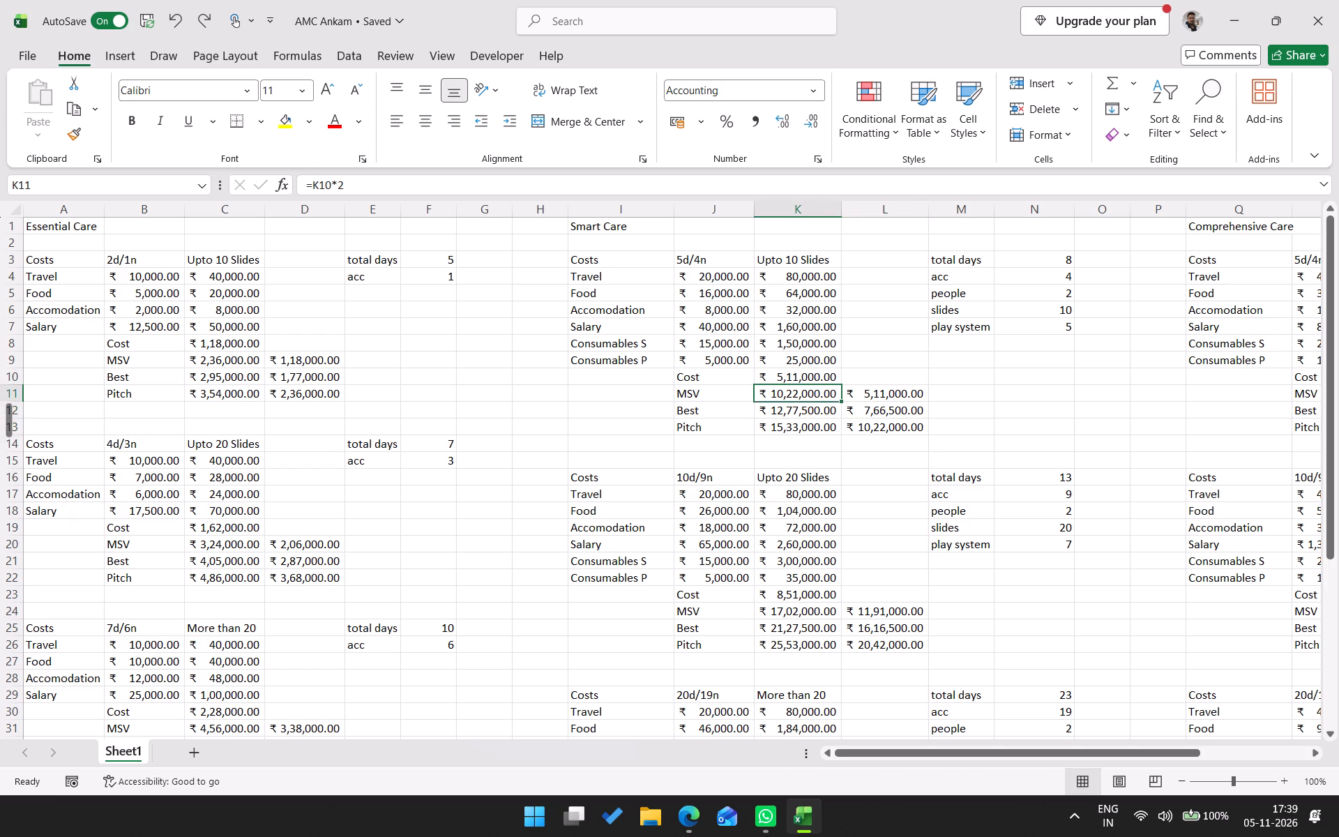
{"action": "left_click", "coordinate": [802, 375]}
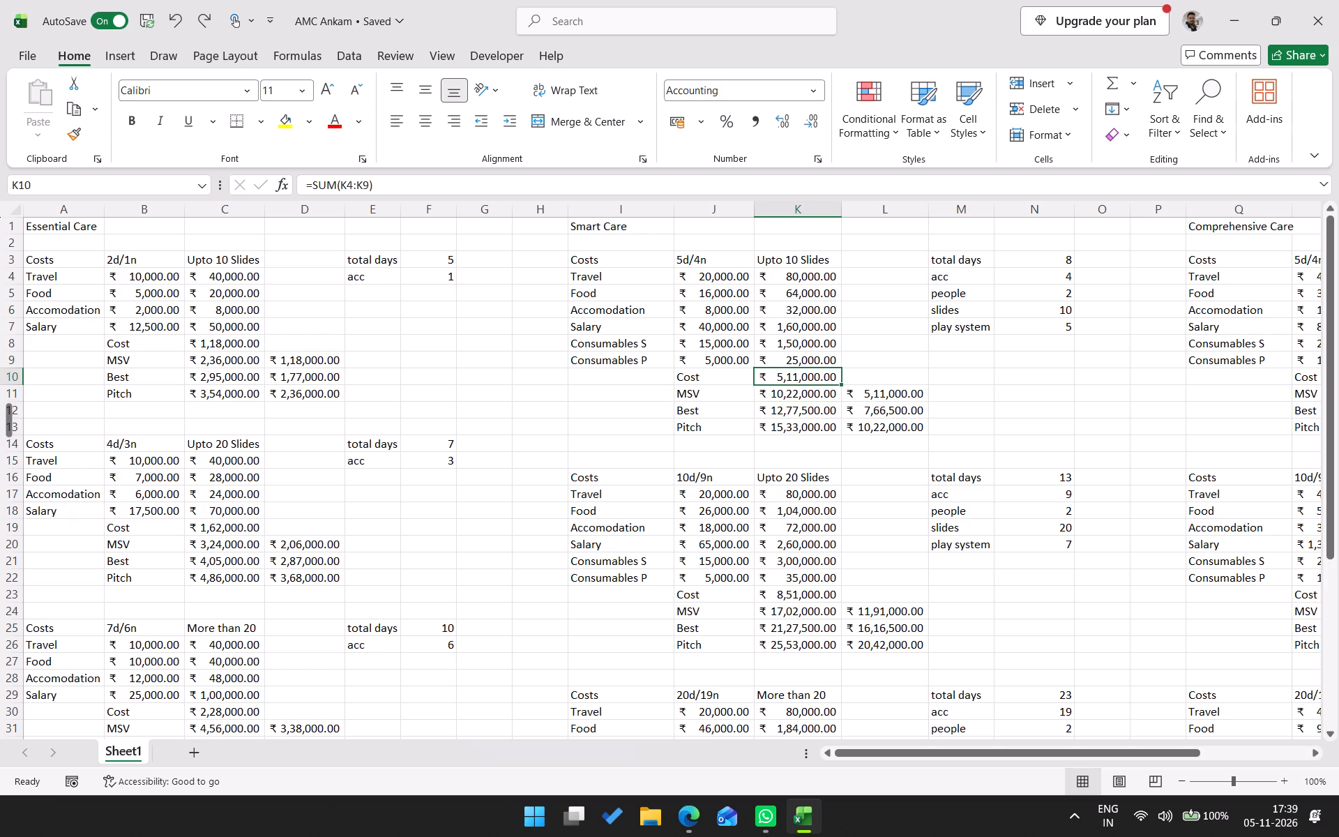
{"action": "left_click_drag", "start_coordinate": [806, 292], "coordinate": [806, 306]}
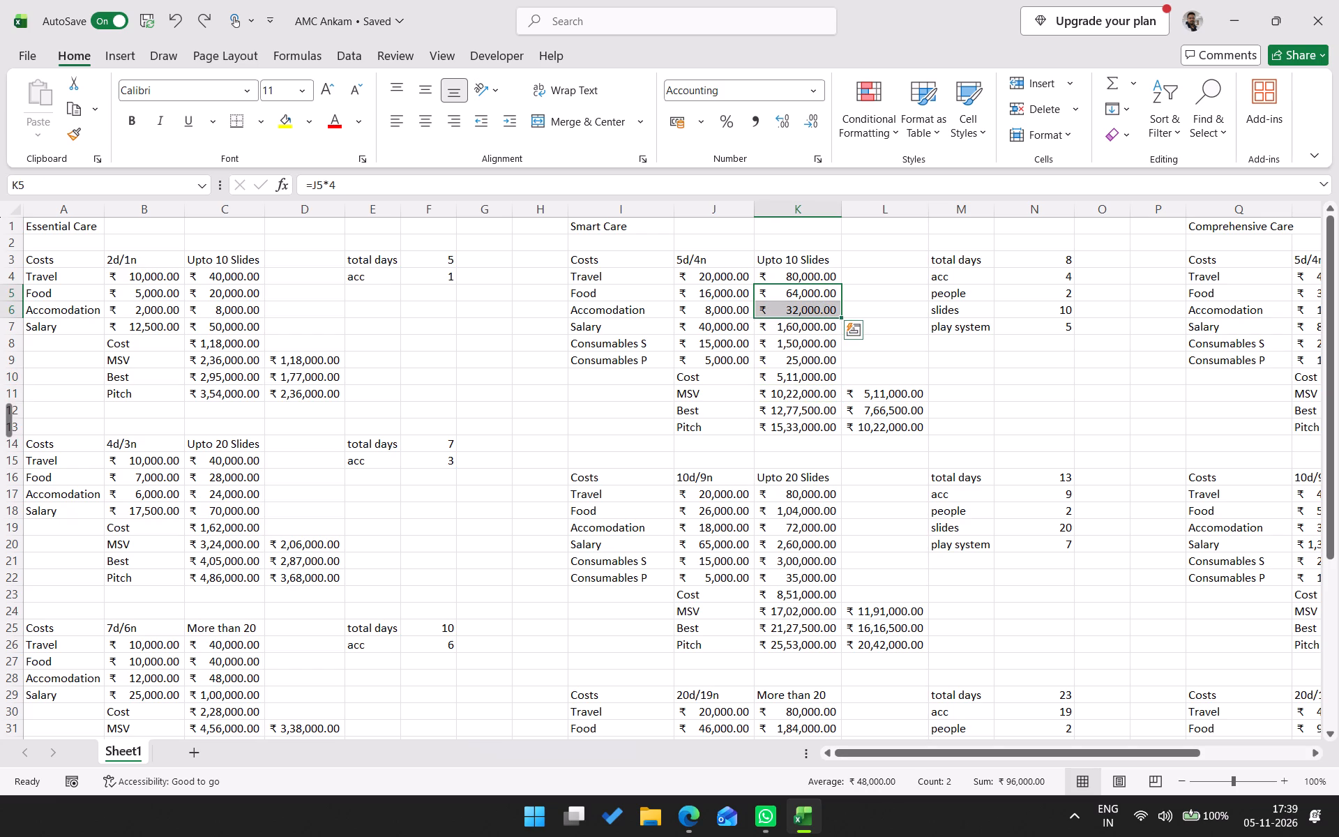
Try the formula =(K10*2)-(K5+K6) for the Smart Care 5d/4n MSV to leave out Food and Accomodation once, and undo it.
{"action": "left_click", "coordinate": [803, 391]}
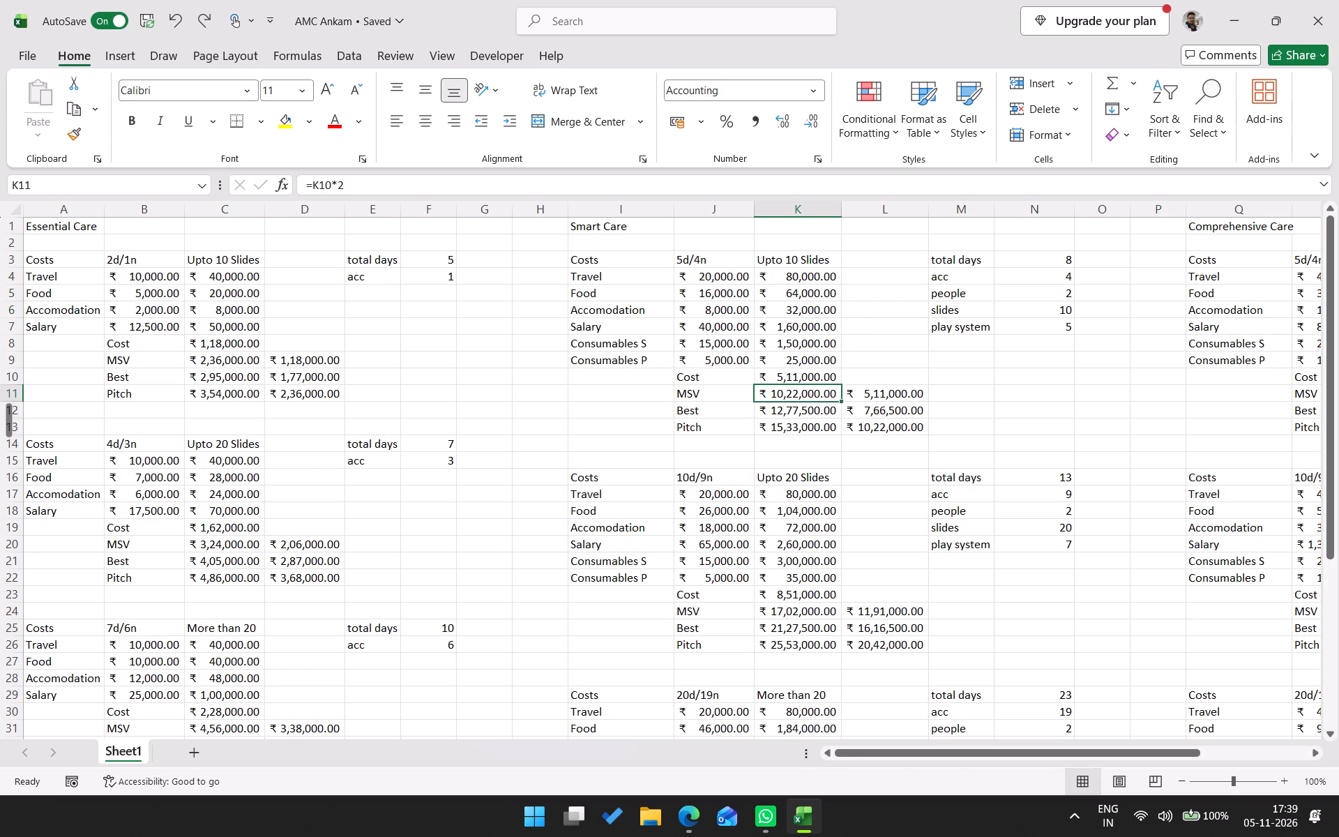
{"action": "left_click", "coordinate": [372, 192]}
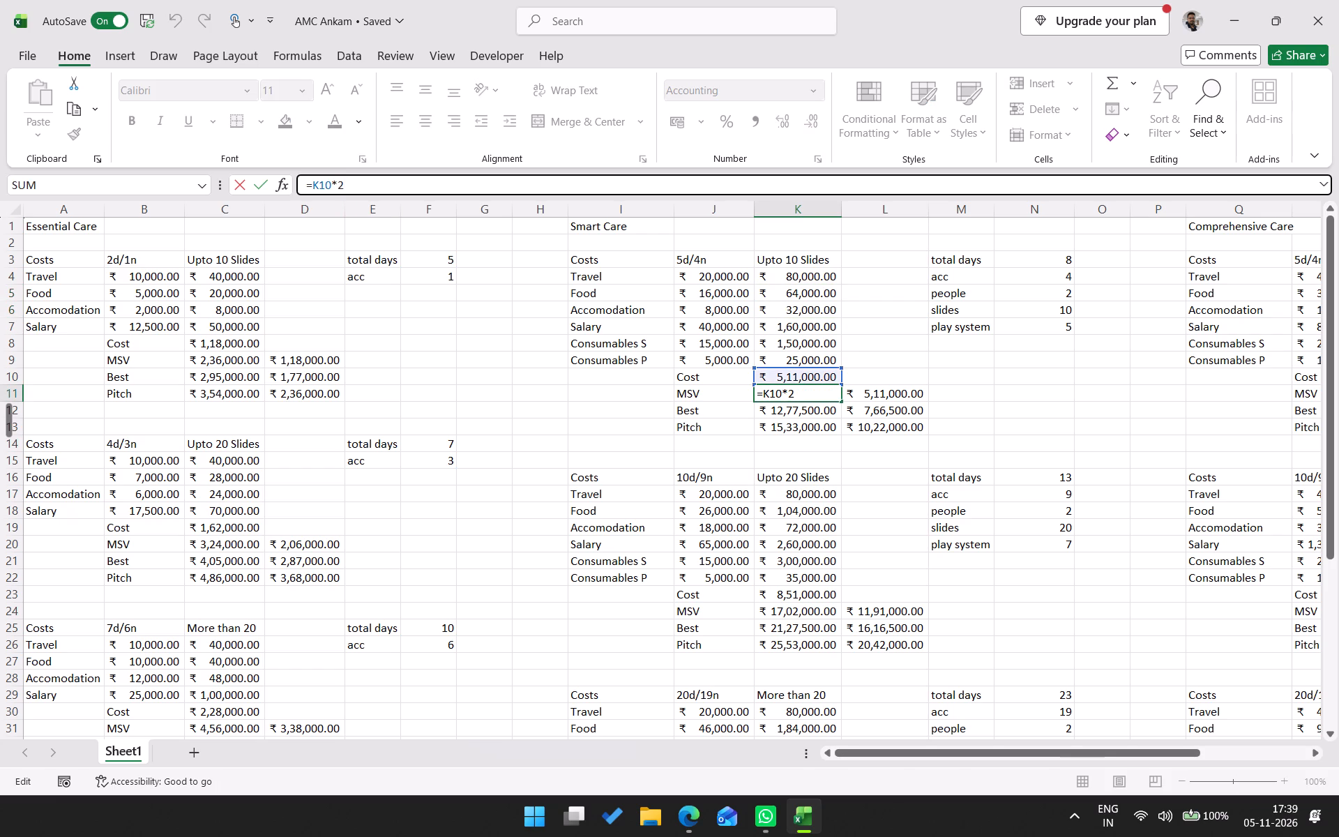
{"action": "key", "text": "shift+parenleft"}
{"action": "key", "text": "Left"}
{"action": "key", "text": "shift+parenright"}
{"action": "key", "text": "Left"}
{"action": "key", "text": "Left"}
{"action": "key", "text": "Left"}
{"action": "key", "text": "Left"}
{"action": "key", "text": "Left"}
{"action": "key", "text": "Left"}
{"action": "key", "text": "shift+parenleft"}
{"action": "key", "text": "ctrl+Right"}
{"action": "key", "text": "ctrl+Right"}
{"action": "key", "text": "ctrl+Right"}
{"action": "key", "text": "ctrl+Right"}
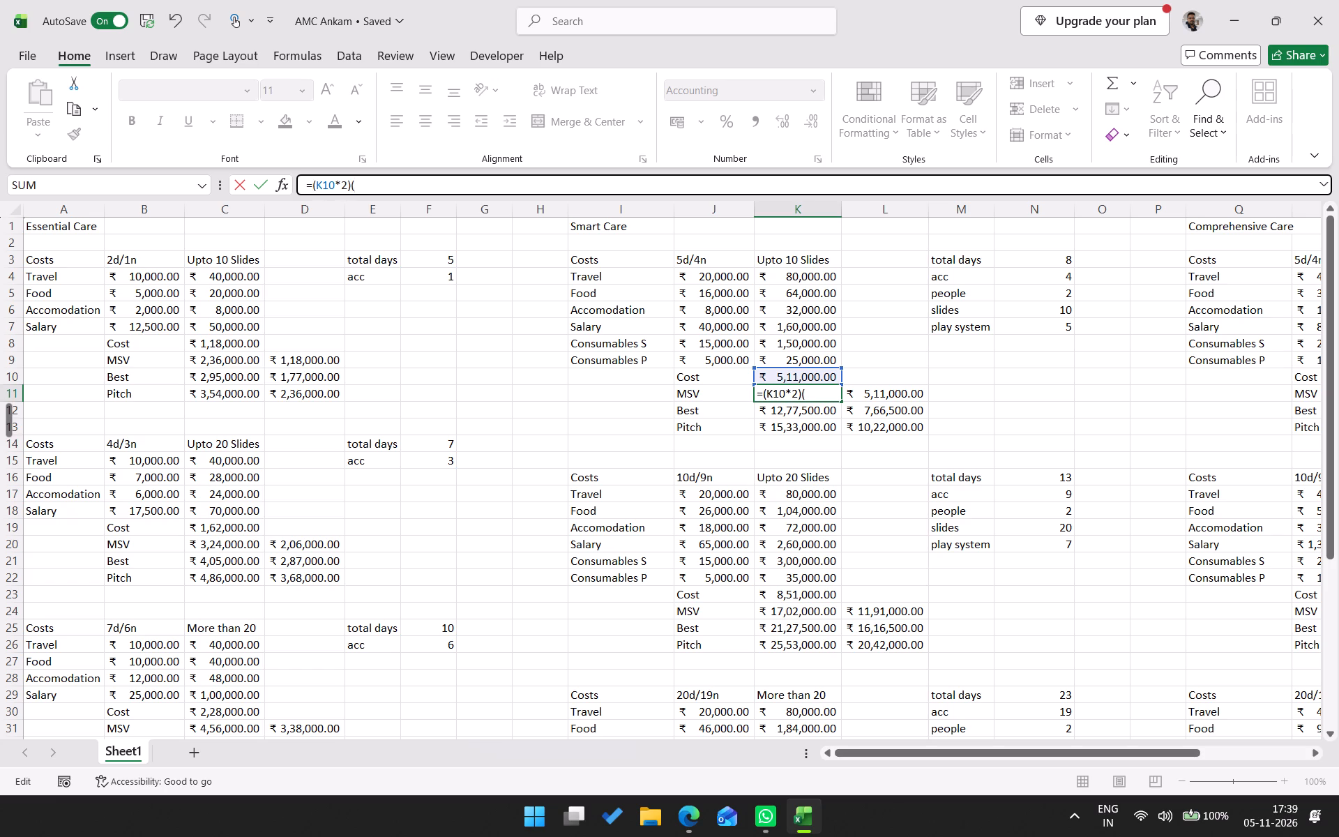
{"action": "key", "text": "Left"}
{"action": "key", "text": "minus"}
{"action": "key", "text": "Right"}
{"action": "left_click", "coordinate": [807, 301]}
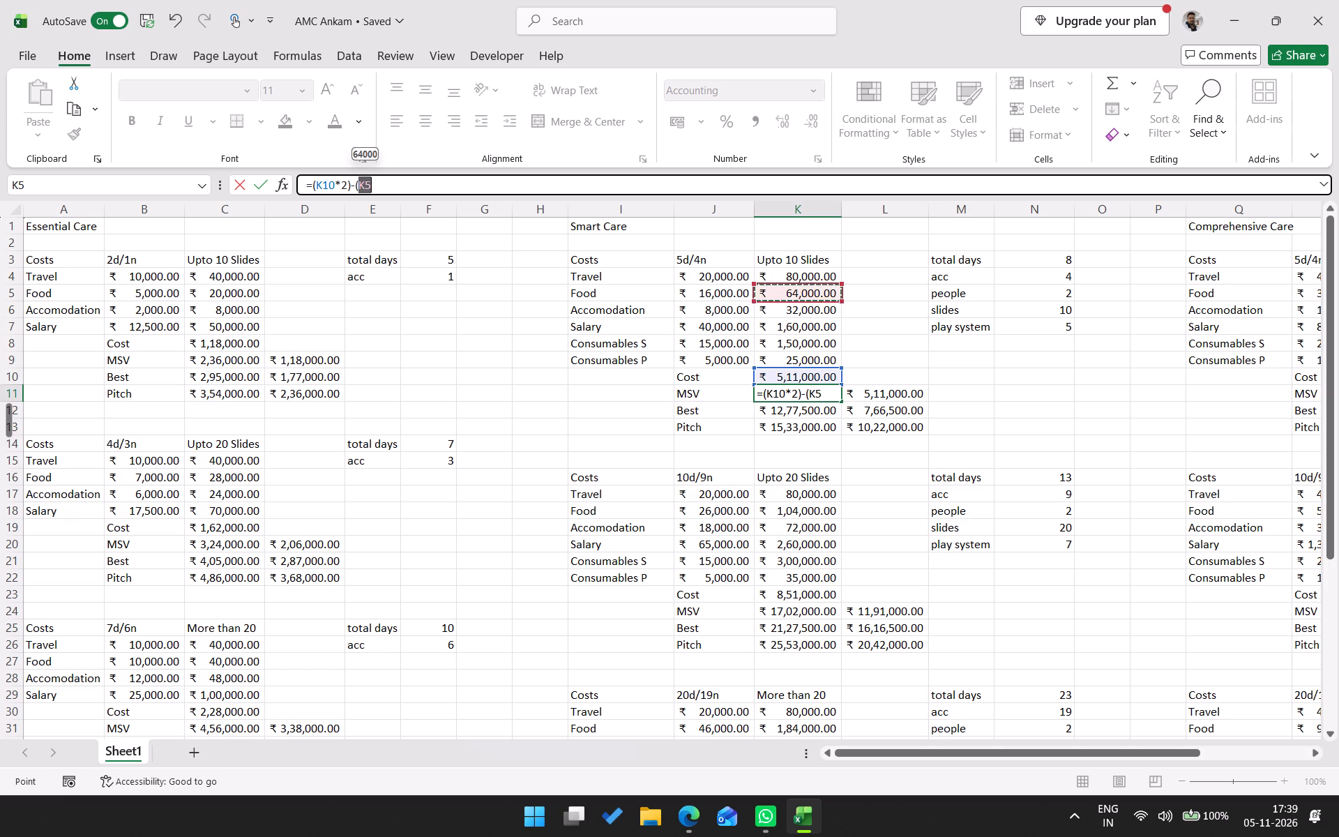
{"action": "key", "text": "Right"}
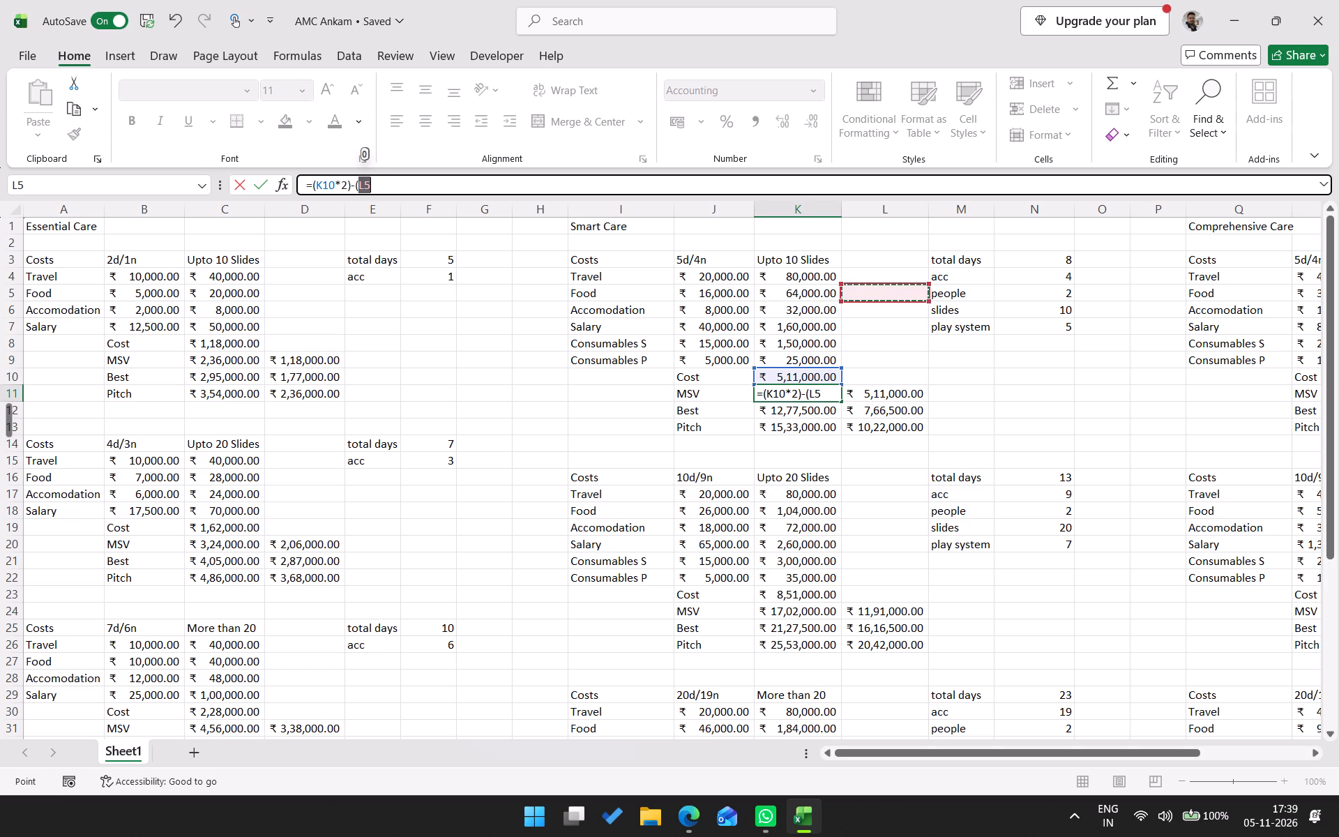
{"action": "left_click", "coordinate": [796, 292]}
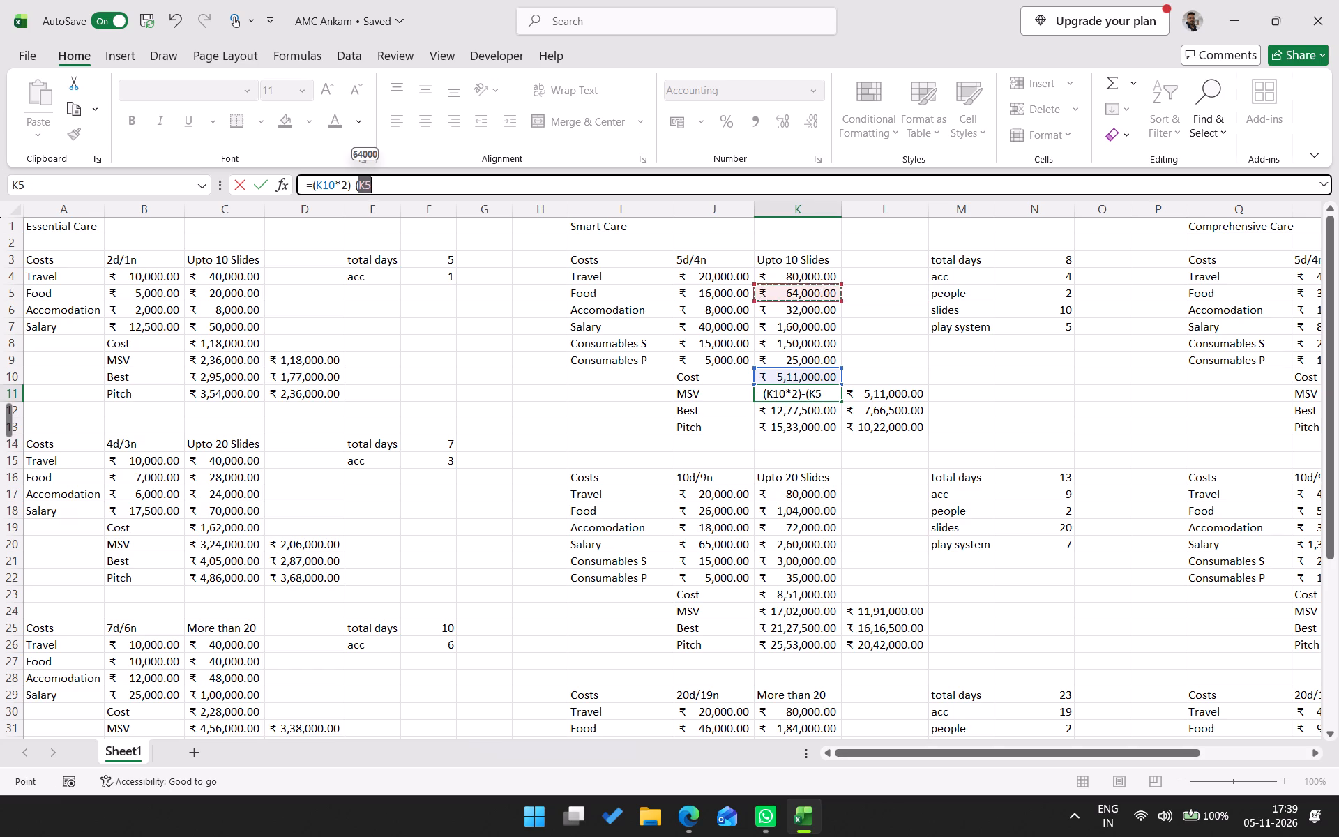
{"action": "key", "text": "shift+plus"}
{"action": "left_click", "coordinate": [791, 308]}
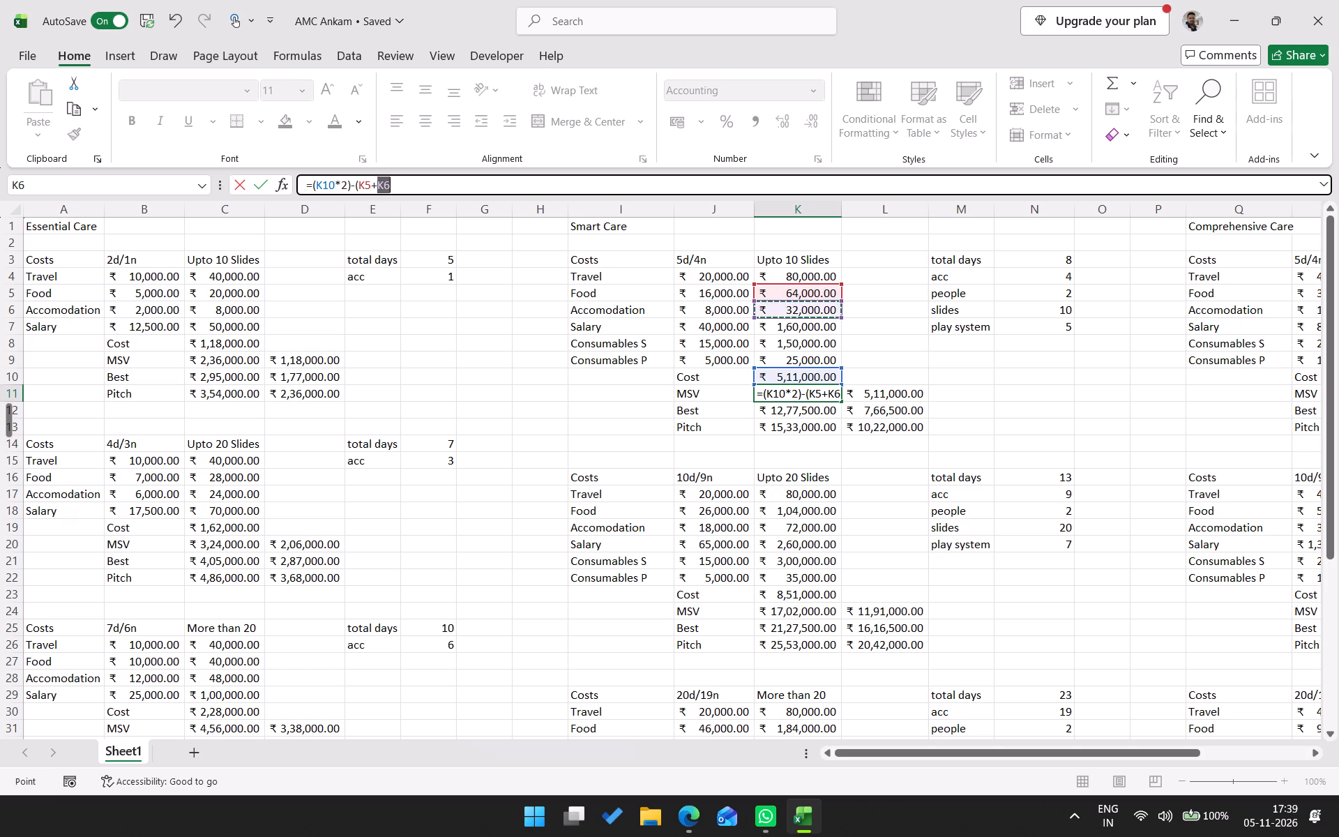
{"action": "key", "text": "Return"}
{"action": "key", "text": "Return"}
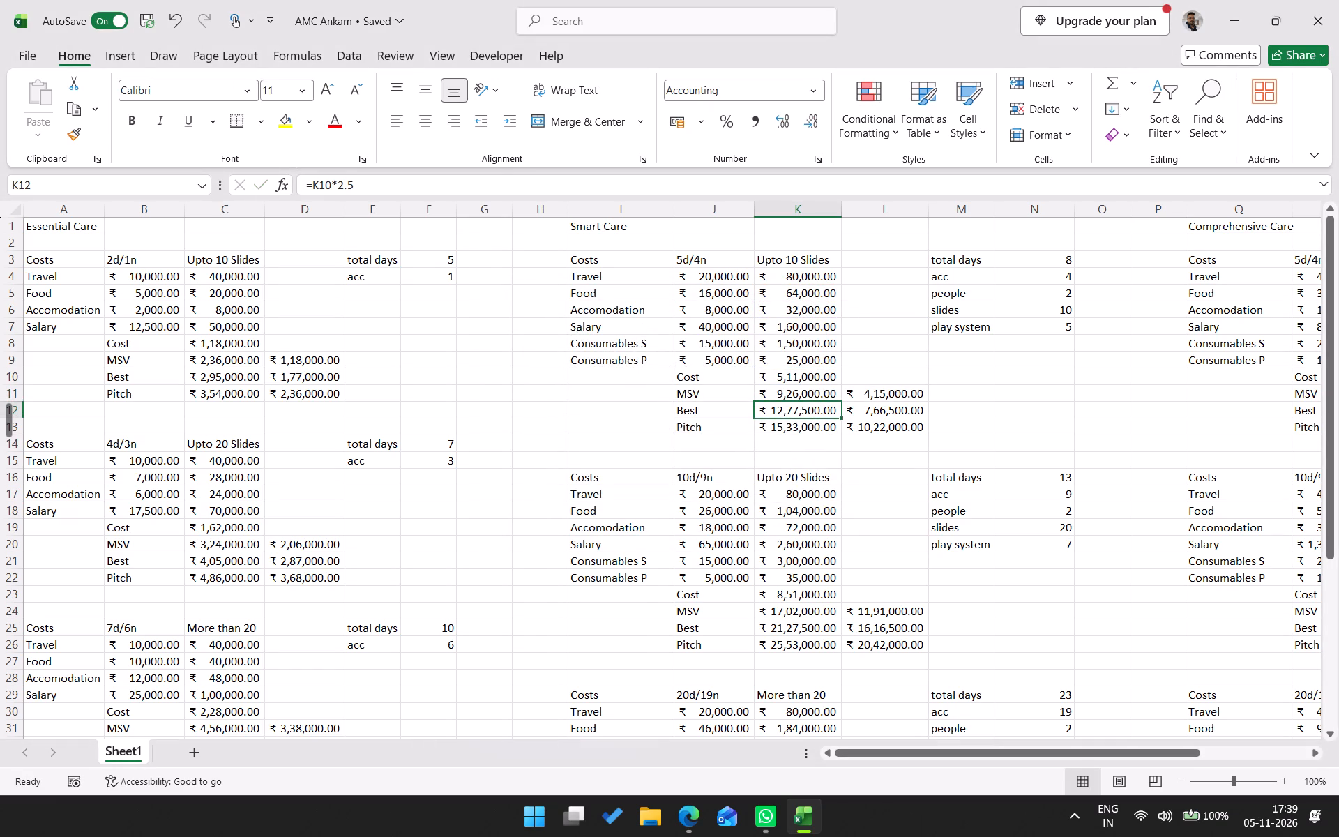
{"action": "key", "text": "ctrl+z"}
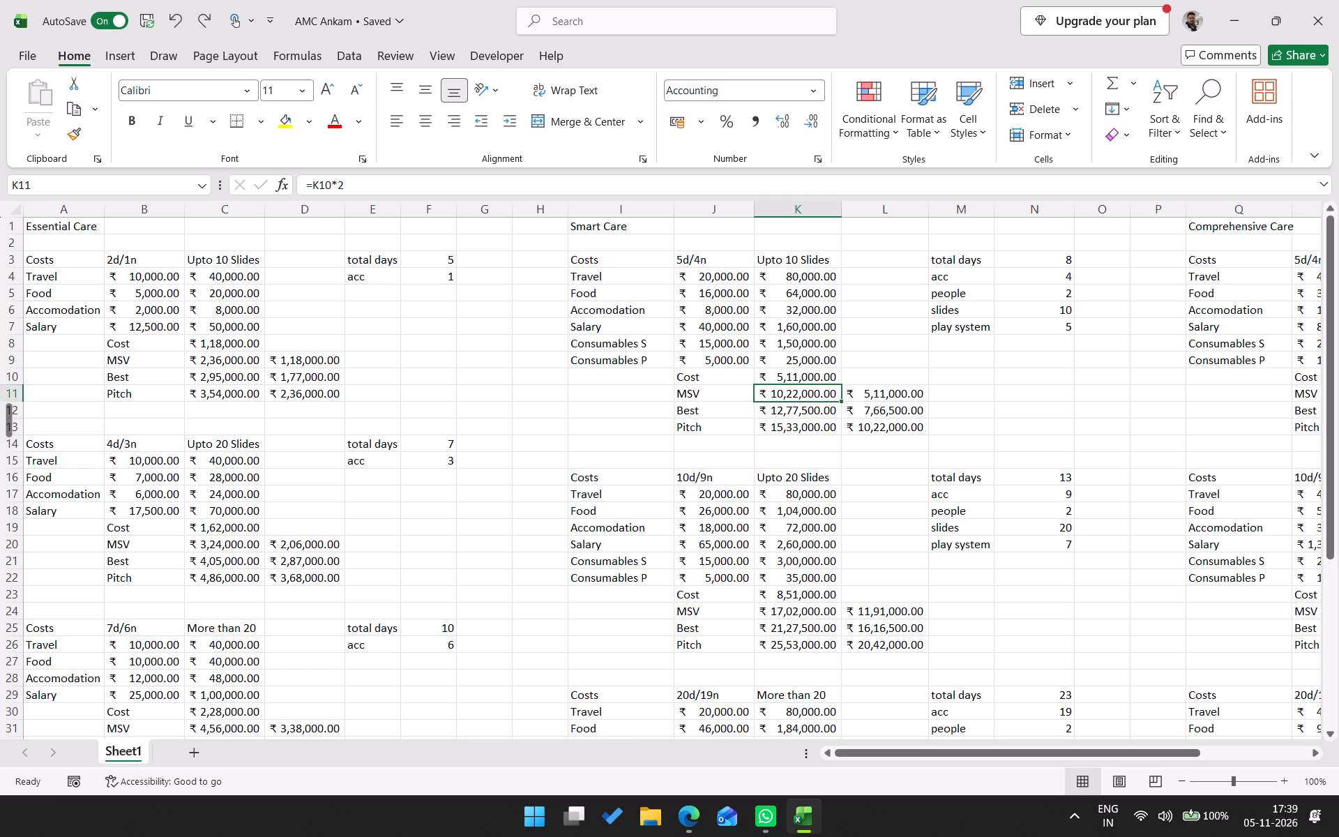
Redo the formula =(K10*2)-(K5+K6) for the Smart Care 5d/4n MSV.
{"action": "key", "text": "ctrl+y"}
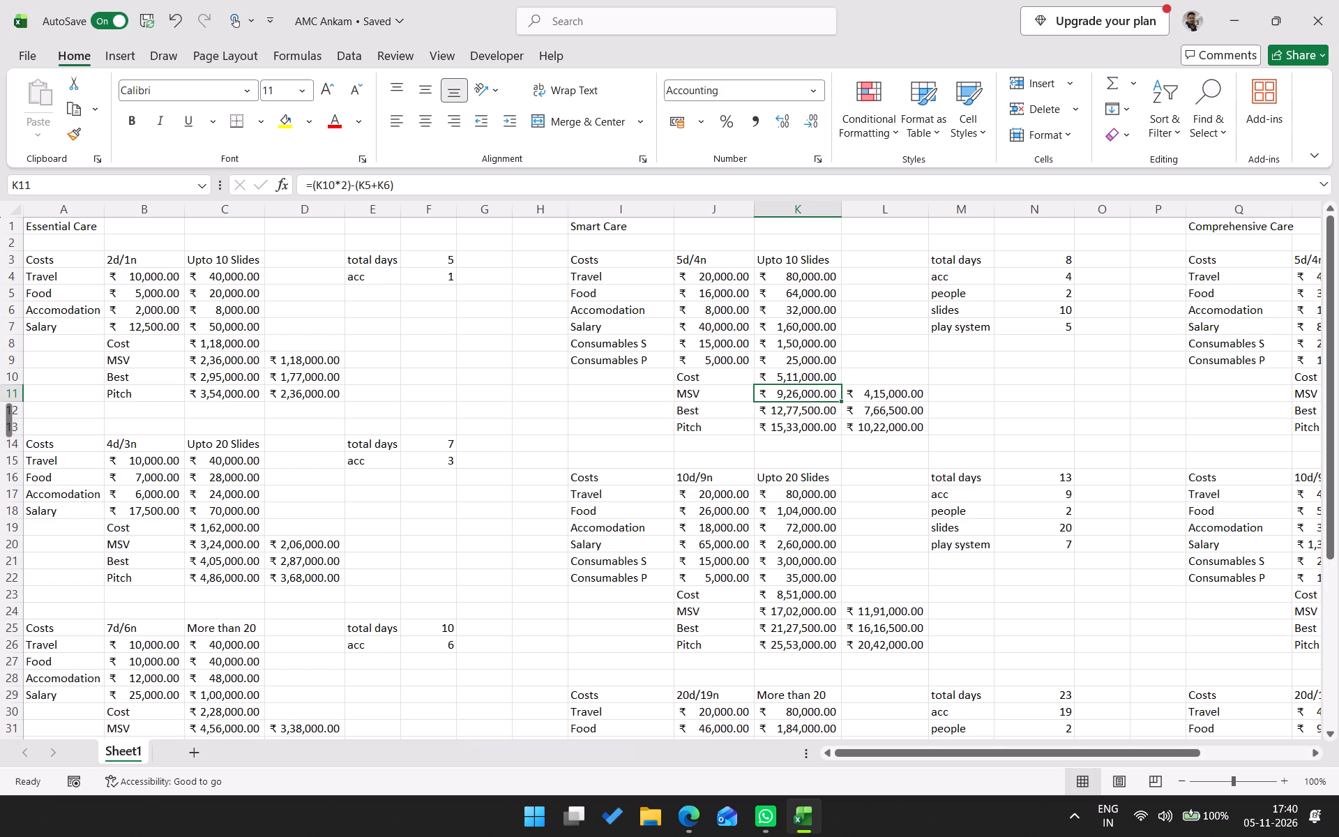
Check the Smart Care 5d/4n Food and Accomodation amounts against the MSV and Pitch formulas.
{"action": "left_click_drag", "start_coordinate": [809, 307], "coordinate": [803, 325]}
{"action": "left_click_drag", "start_coordinate": [810, 294], "coordinate": [811, 303]}
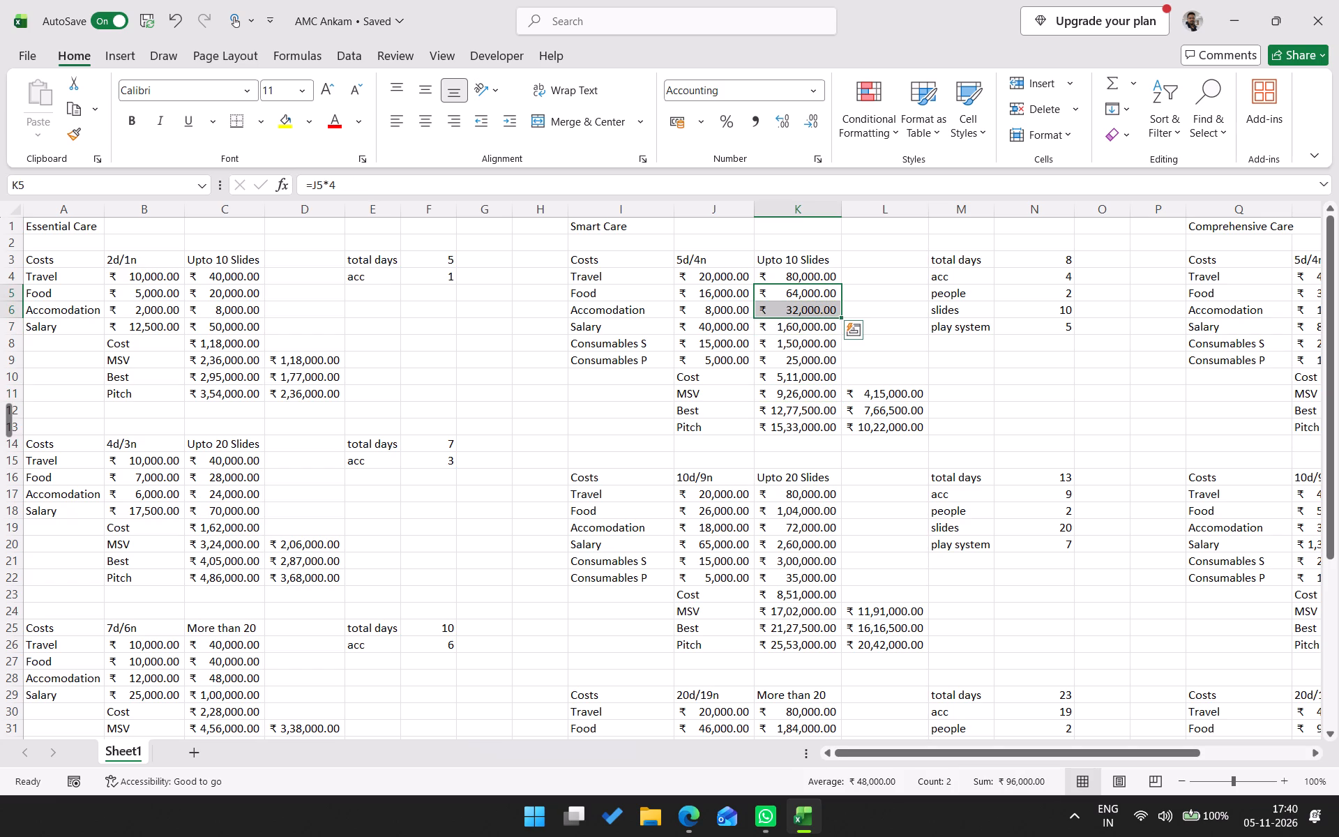
{"action": "left_click", "coordinate": [802, 437]}
{"action": "left_click", "coordinate": [802, 428]}
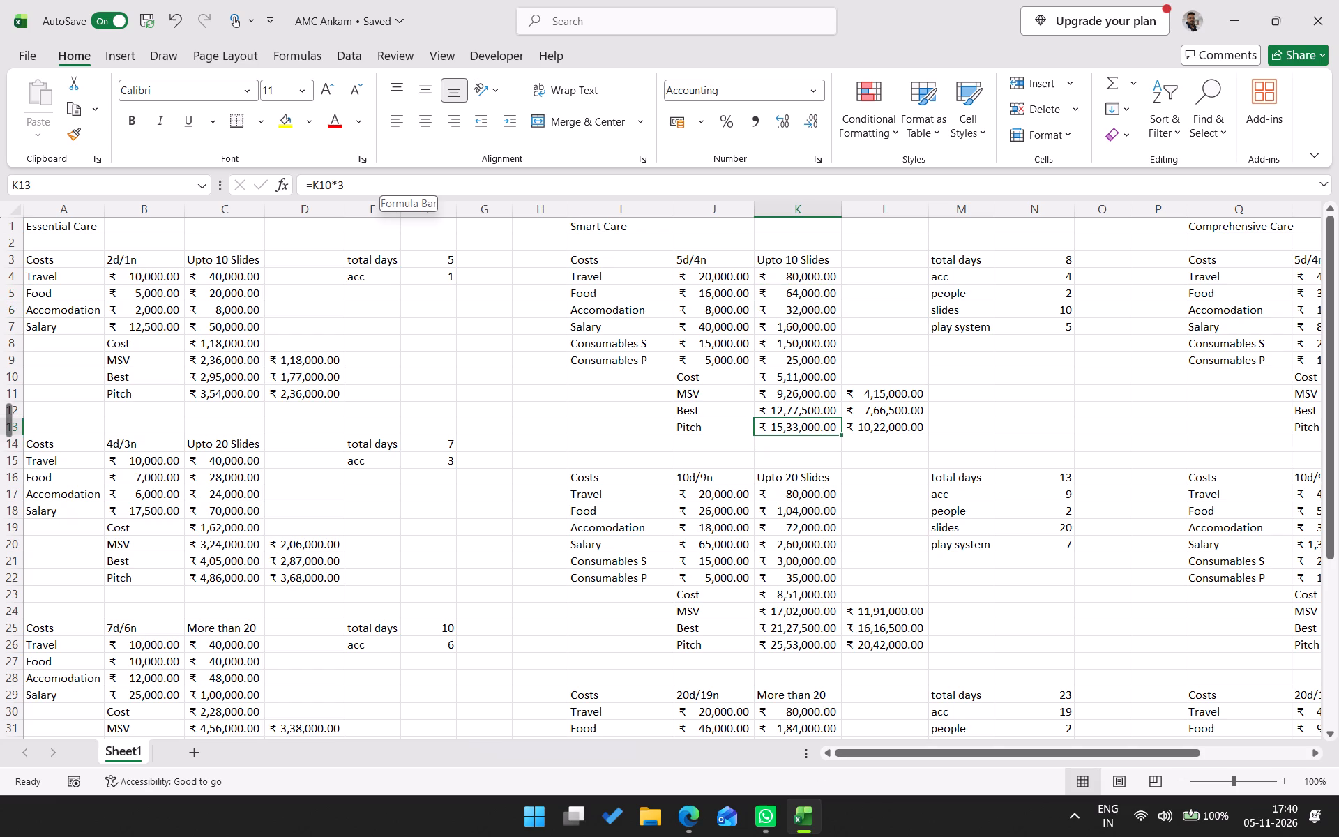
{"action": "left_click", "coordinate": [804, 393]}
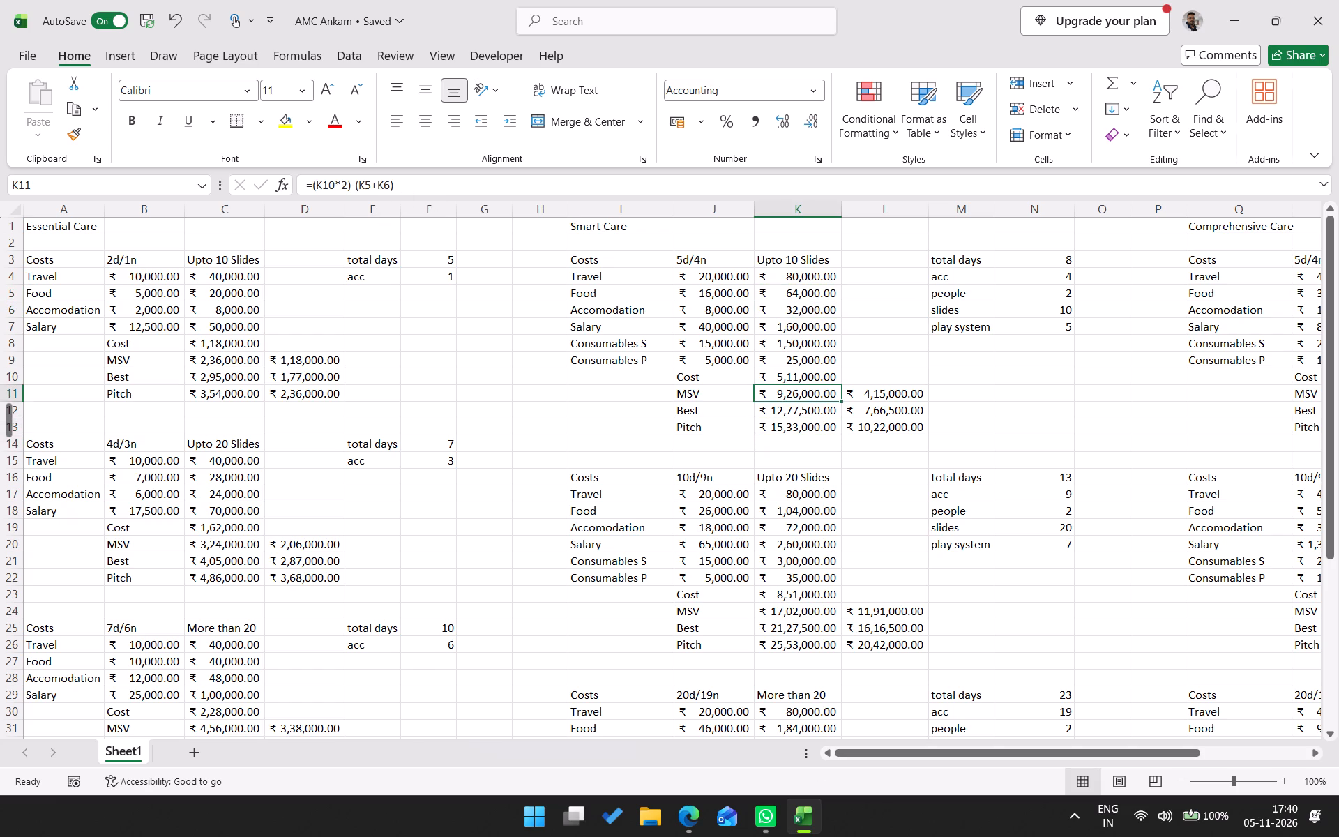
{"action": "left_click", "coordinate": [450, 182]}
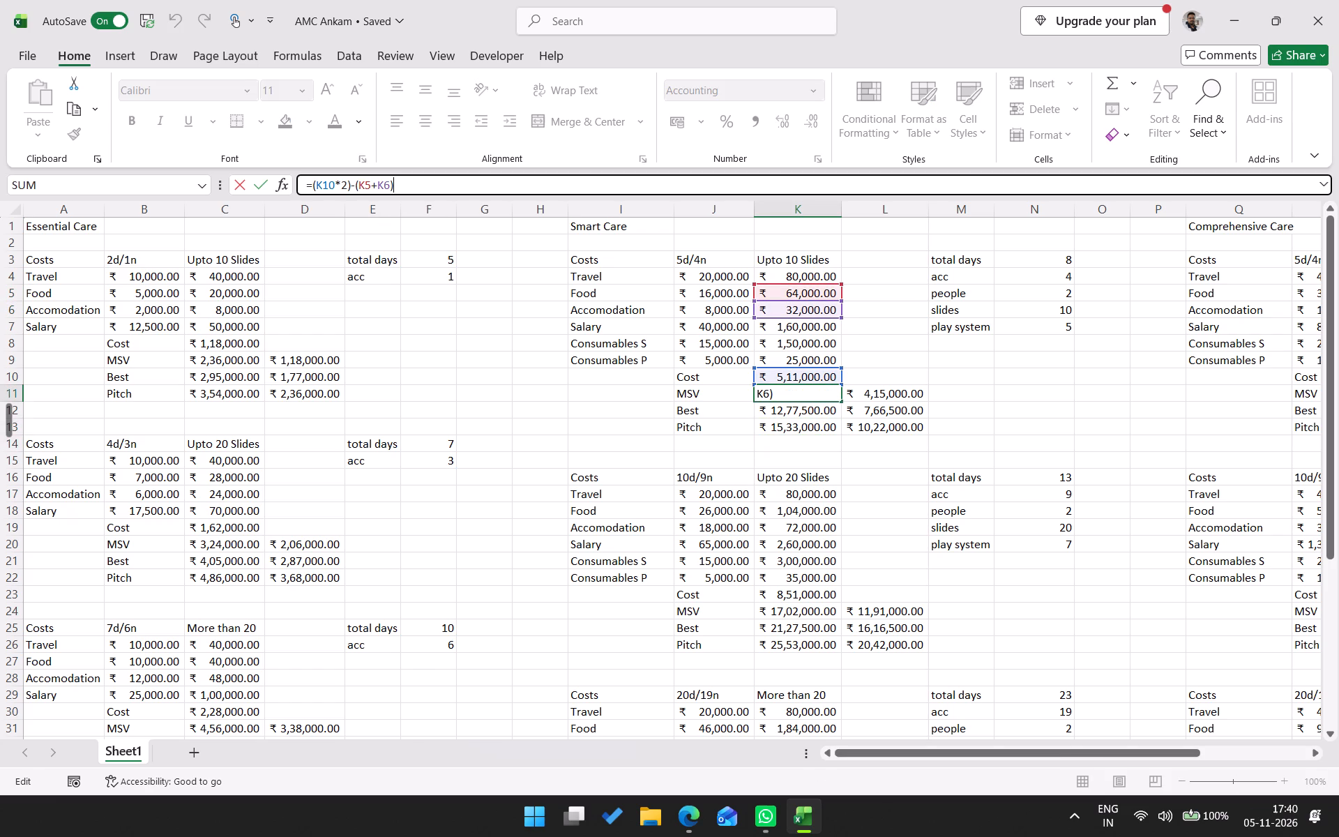
{"action": "key", "text": "Escape"}
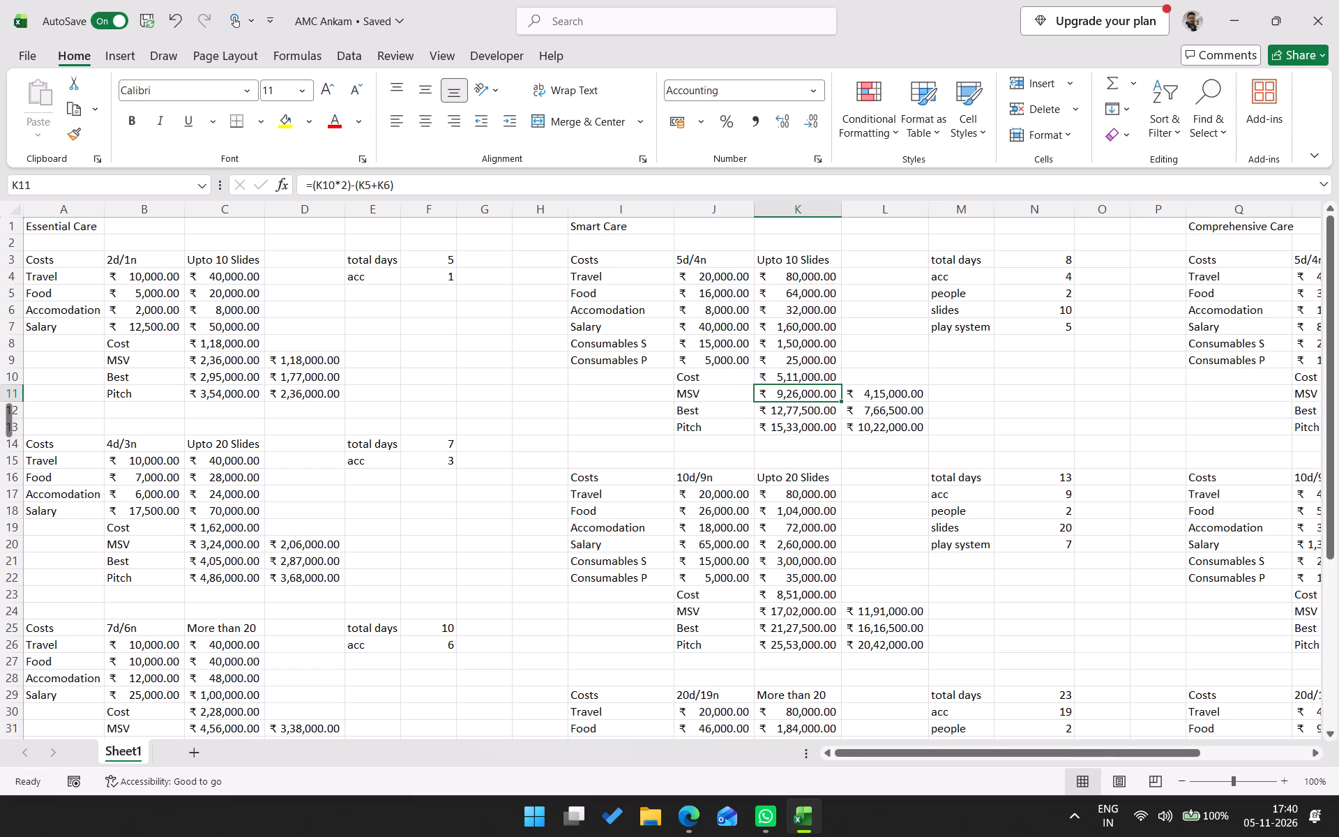
{"action": "key", "text": "shift+Down"}
{"action": "key", "text": "shift+Down"}
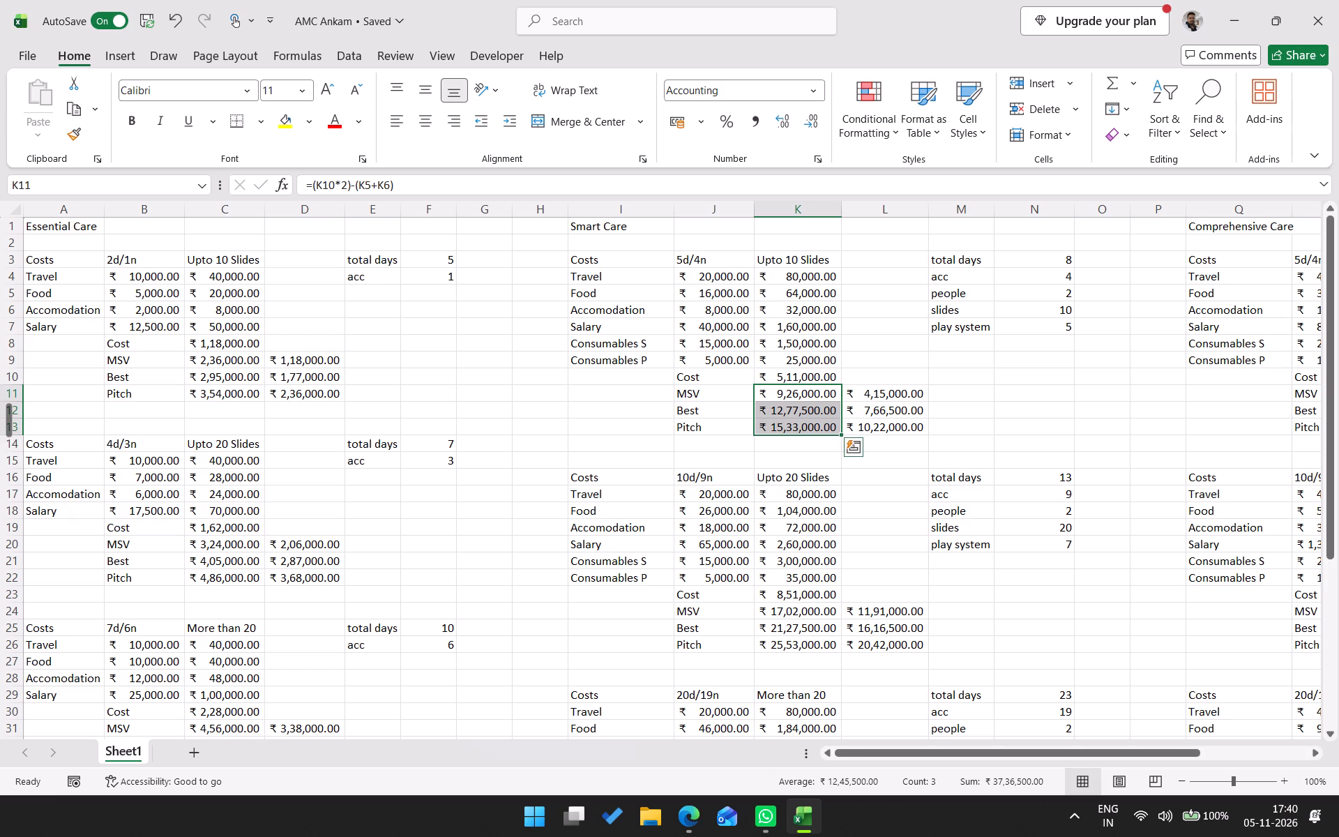
Compare the Smart Care 5d/4n MSV formula with the Cost and Best formulas and the cells they reference.
{"action": "left_click", "coordinate": [805, 372]}
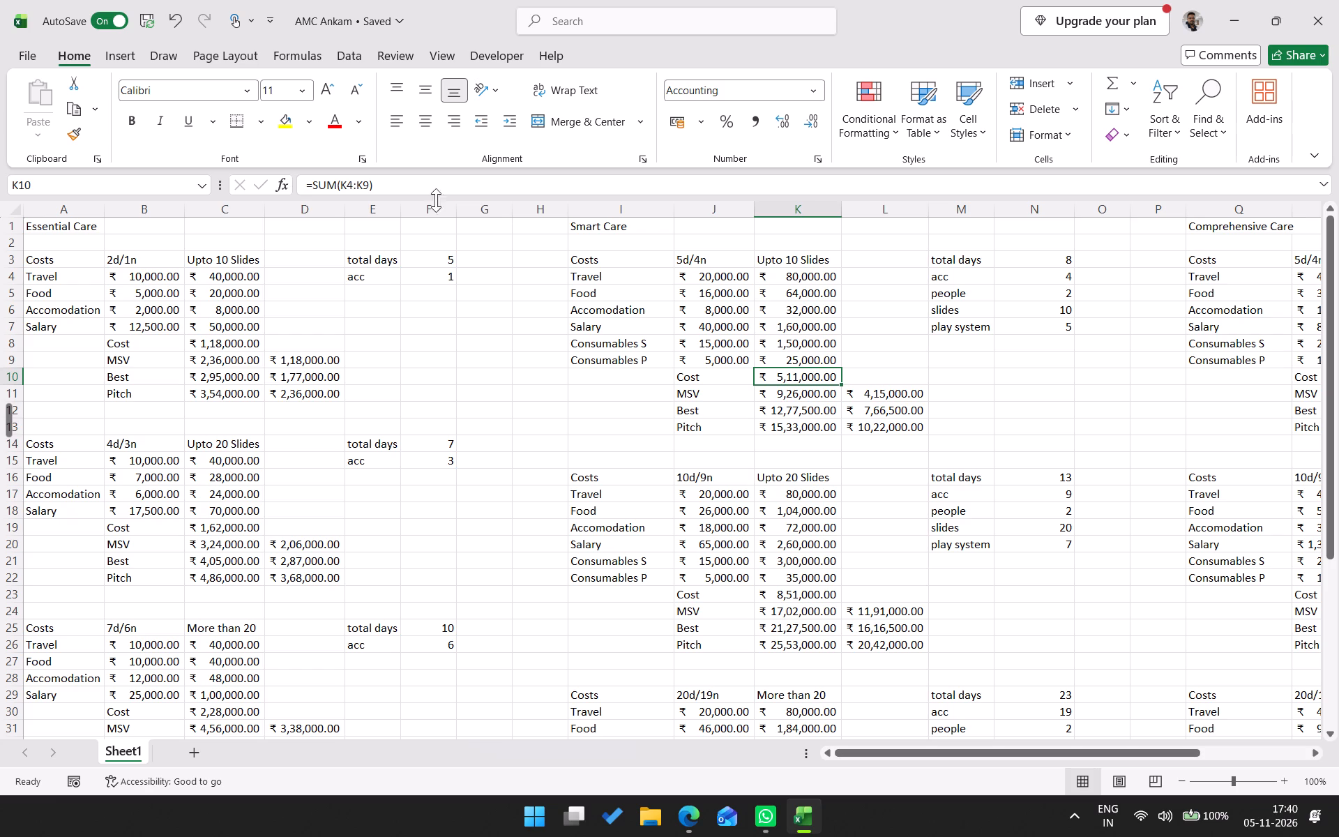
{"action": "left_click", "coordinate": [419, 185]}
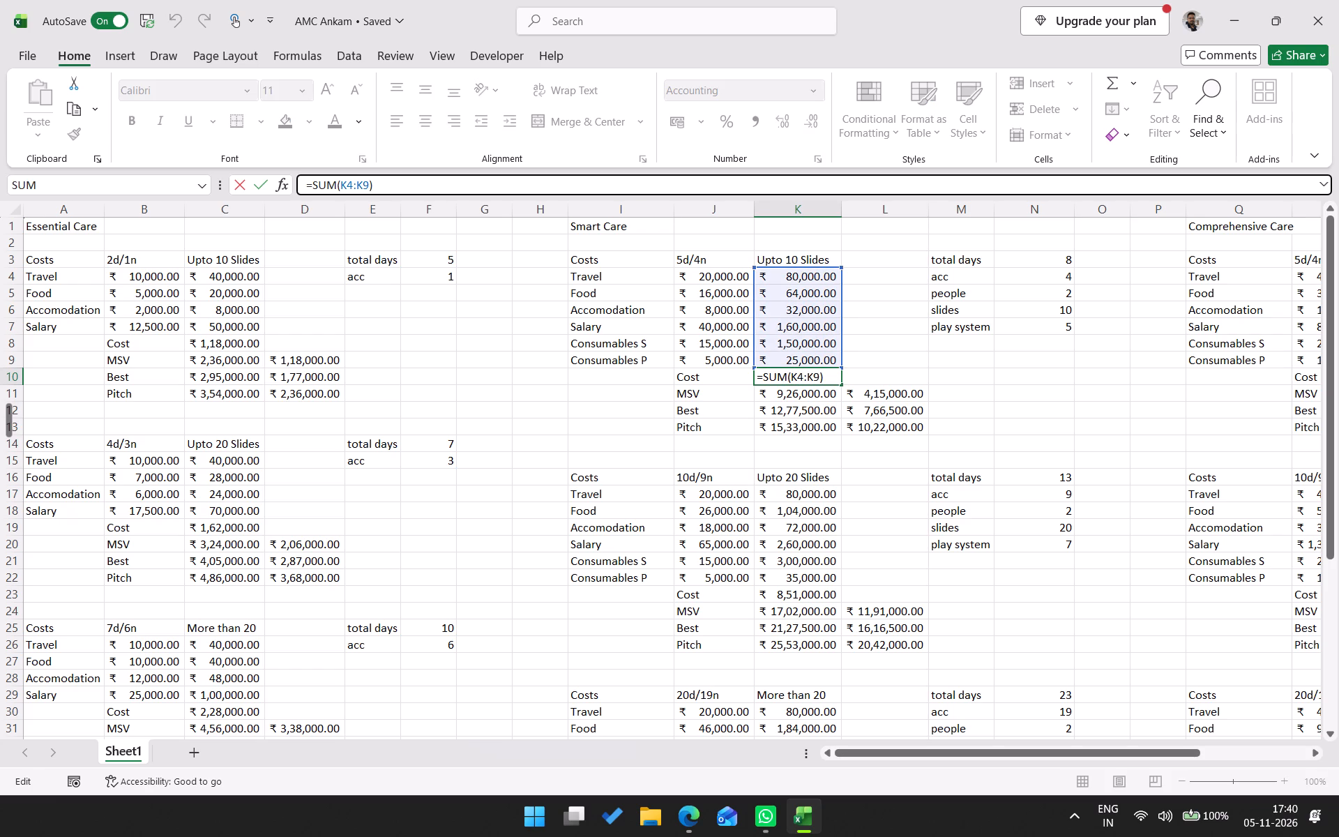
{"action": "key", "text": "Escape"}
{"action": "left_click", "coordinate": [818, 393]}
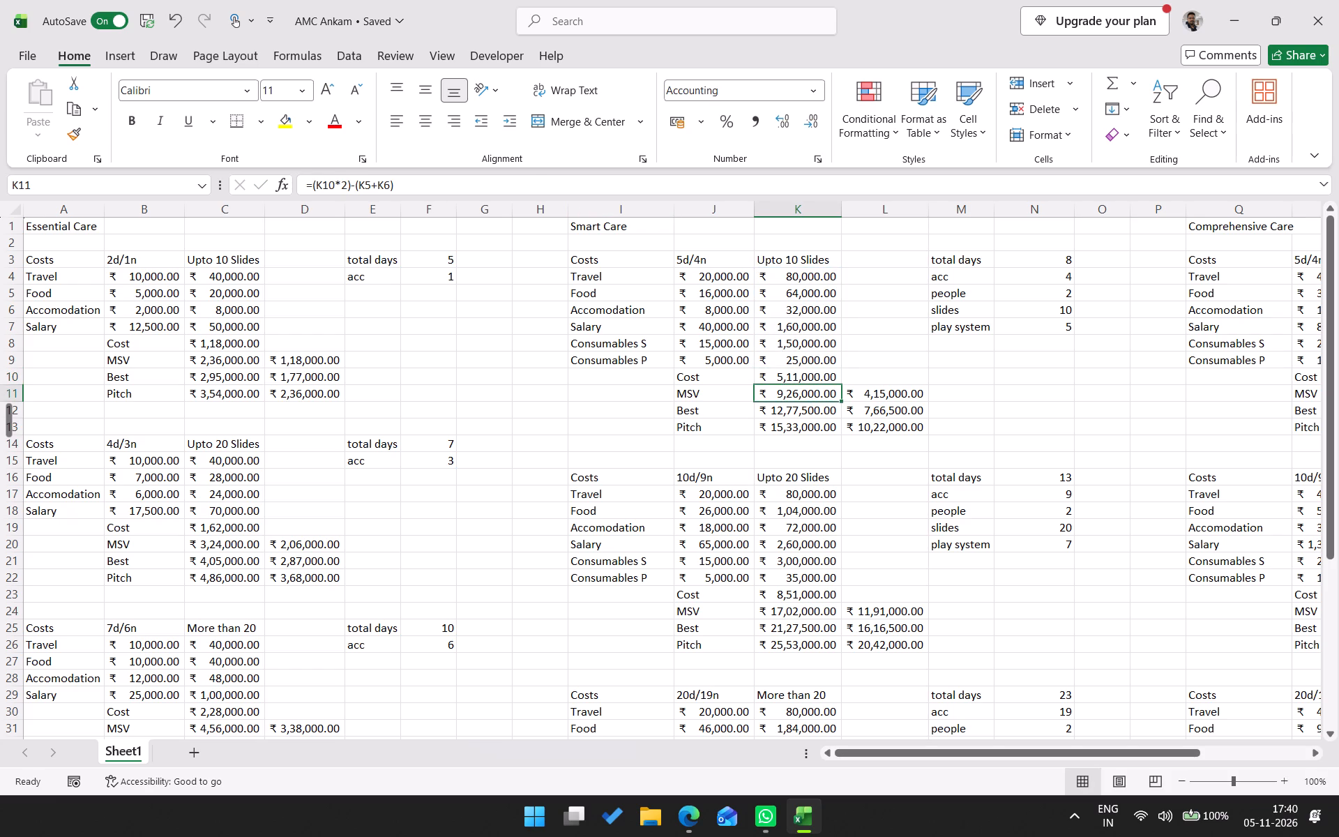
{"action": "left_click", "coordinate": [498, 176]}
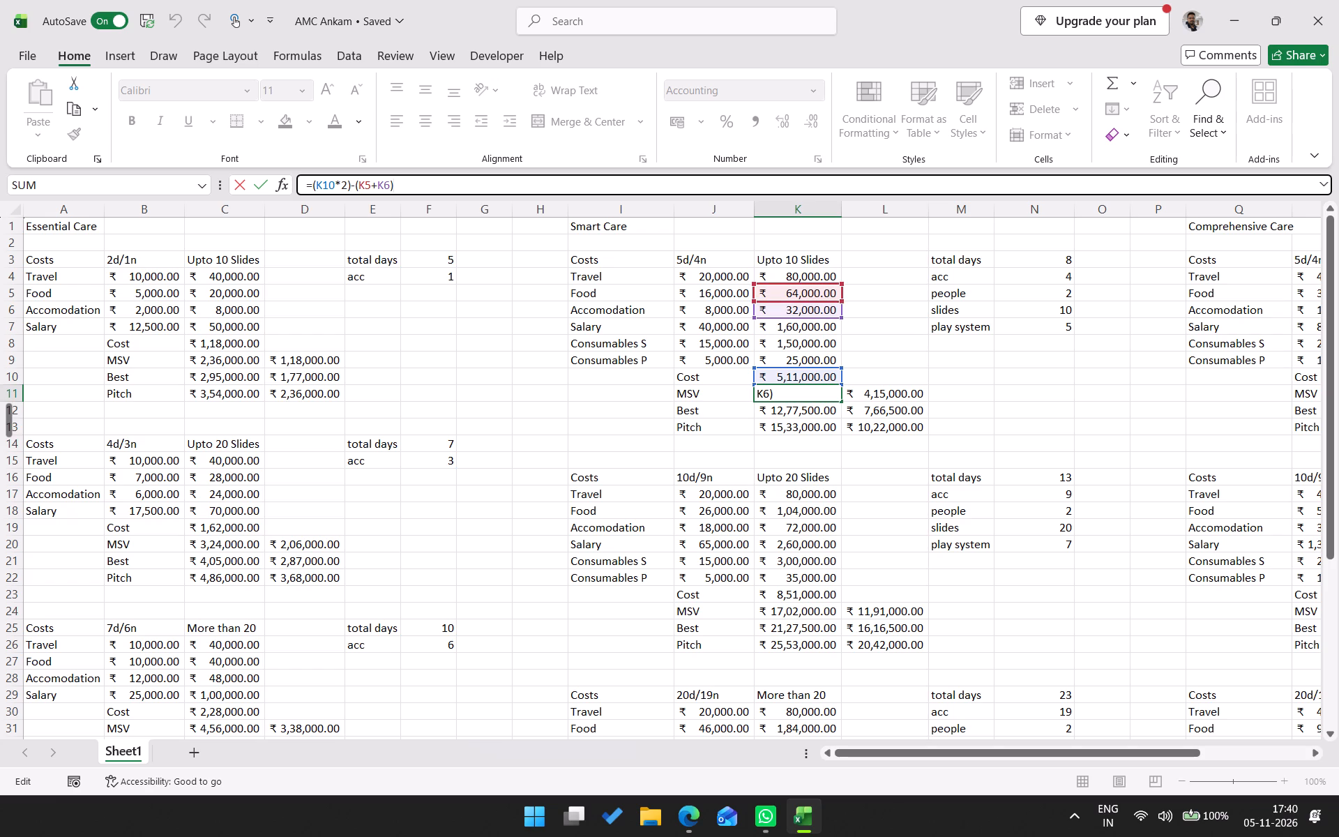
{"action": "key", "text": "Escape"}
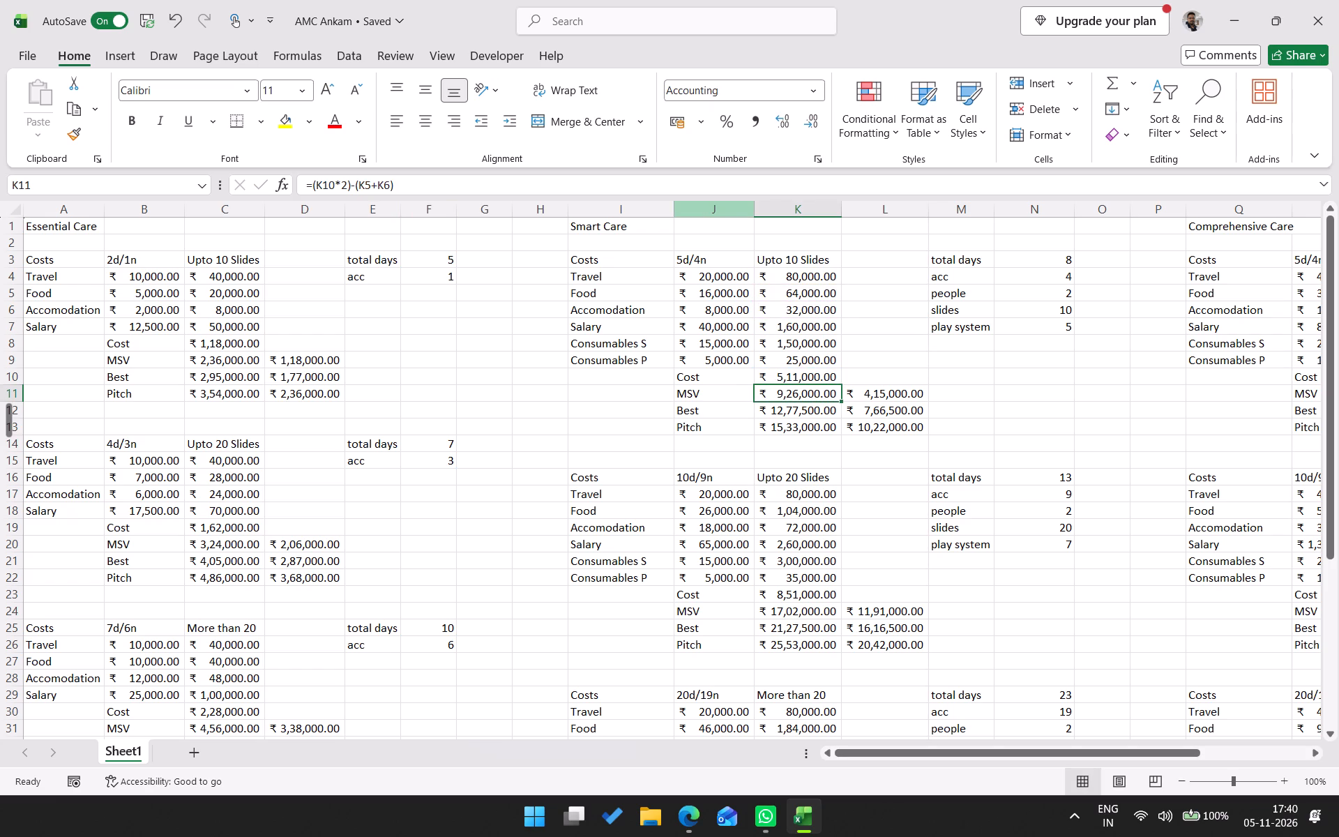
{"action": "left_click", "coordinate": [451, 189]}
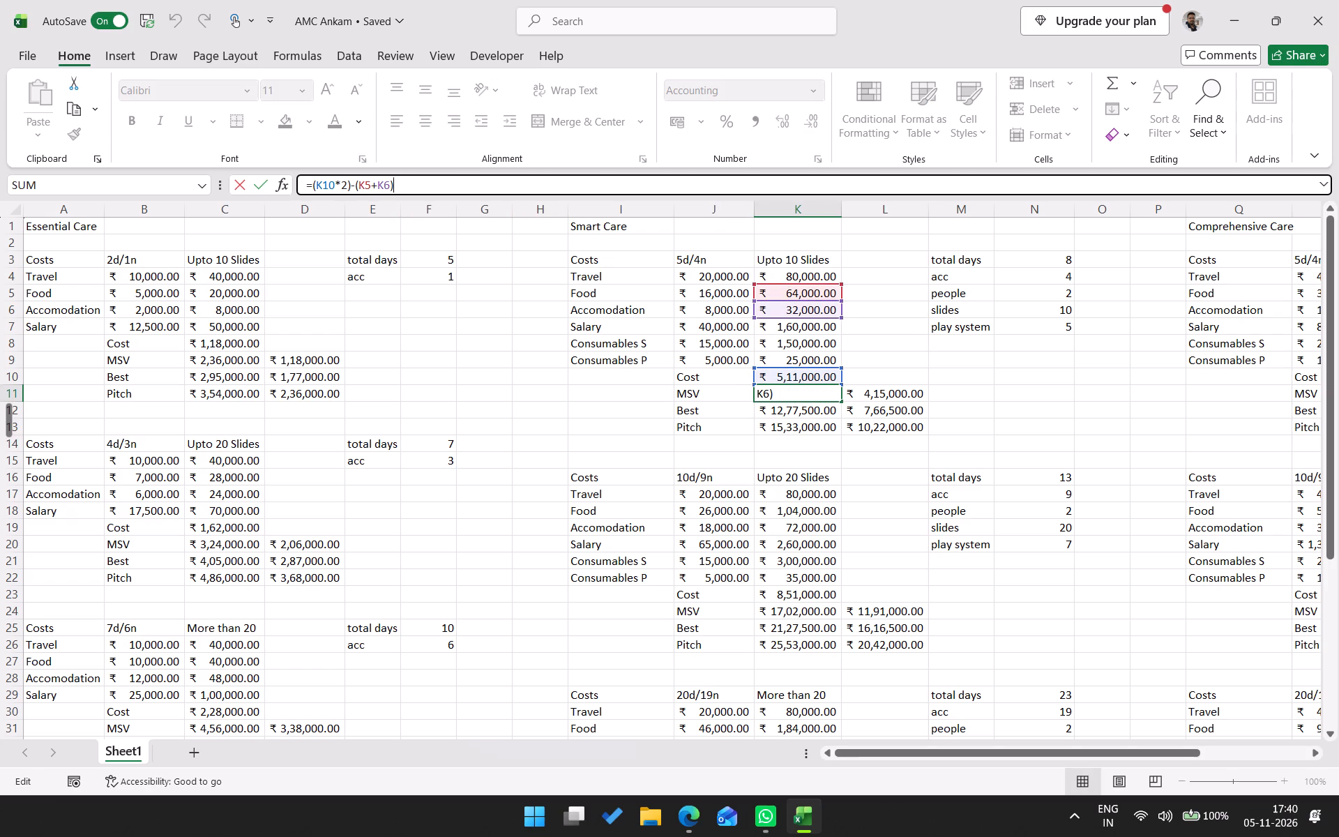
{"action": "left_click", "coordinate": [356, 186]}
{"action": "key", "text": "Escape"}
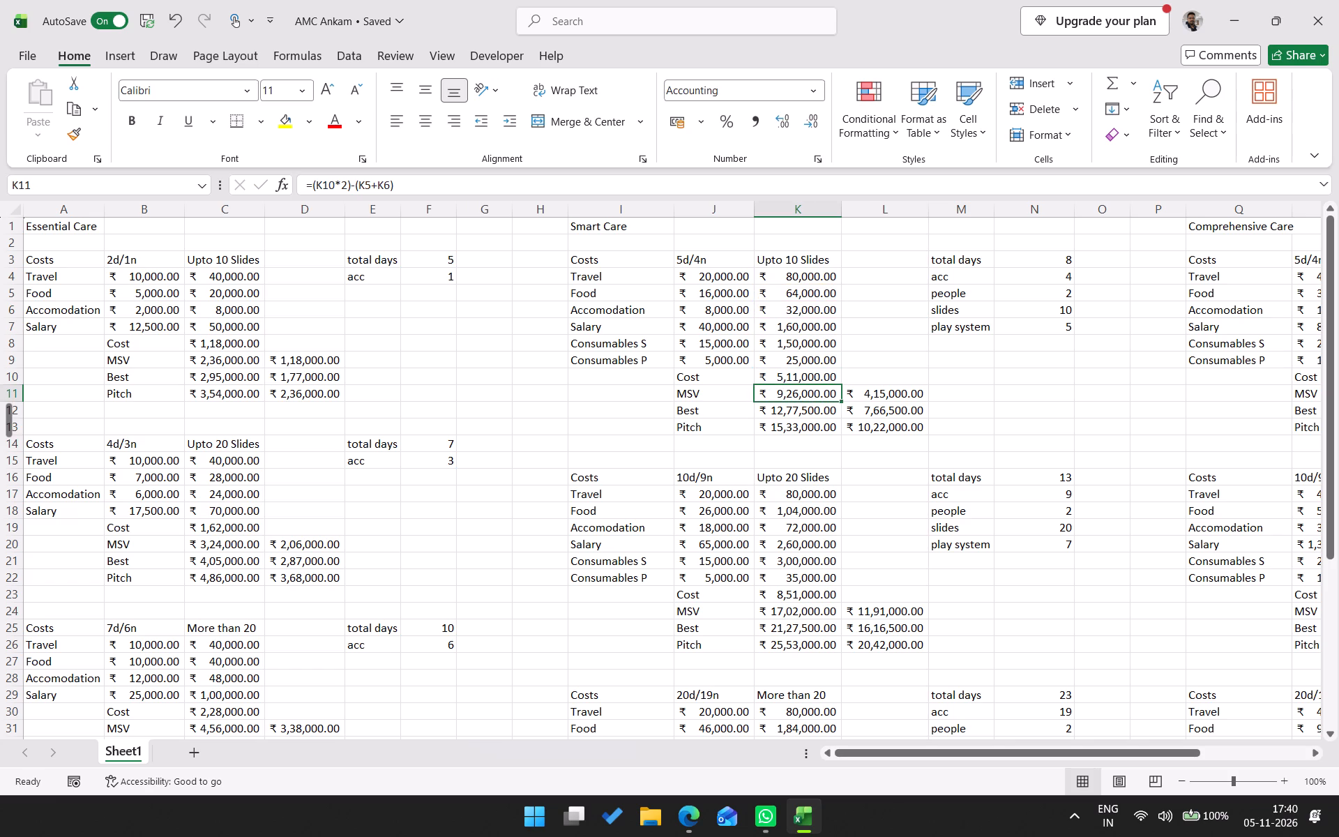
{"action": "left_click", "coordinate": [805, 372]}
{"action": "left_click", "coordinate": [805, 393]}
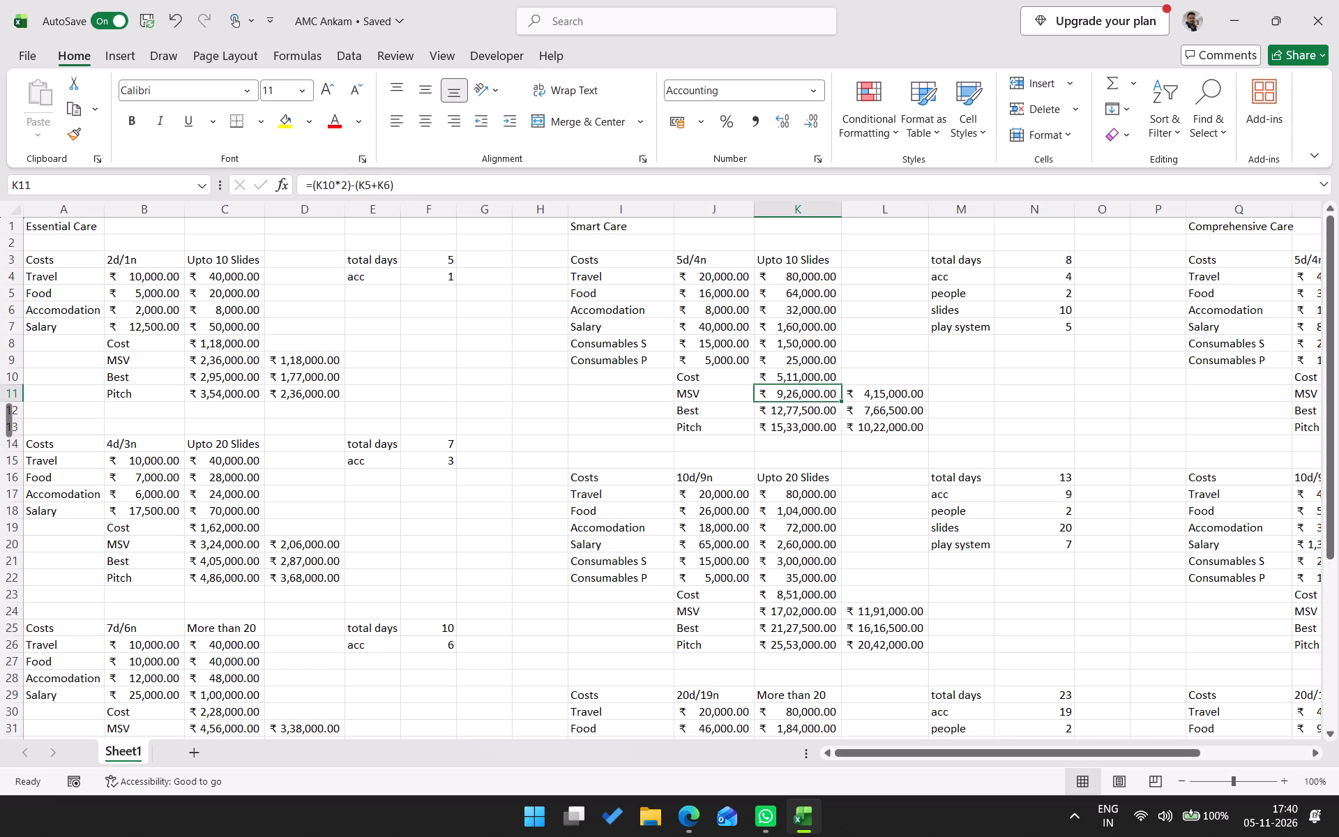
{"action": "left_click", "coordinate": [402, 186]}
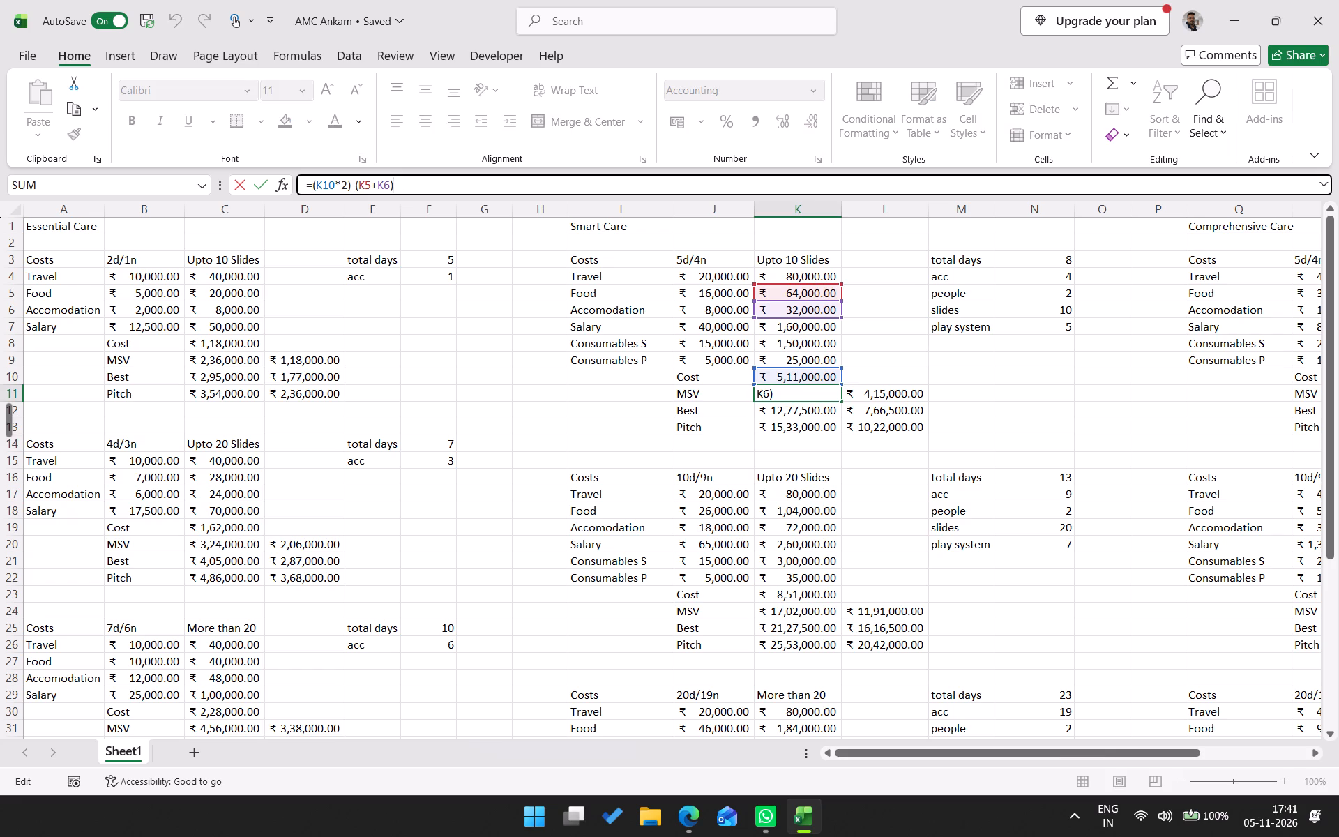
{"action": "key", "text": "Escape"}
{"action": "left_click", "coordinate": [801, 413]}
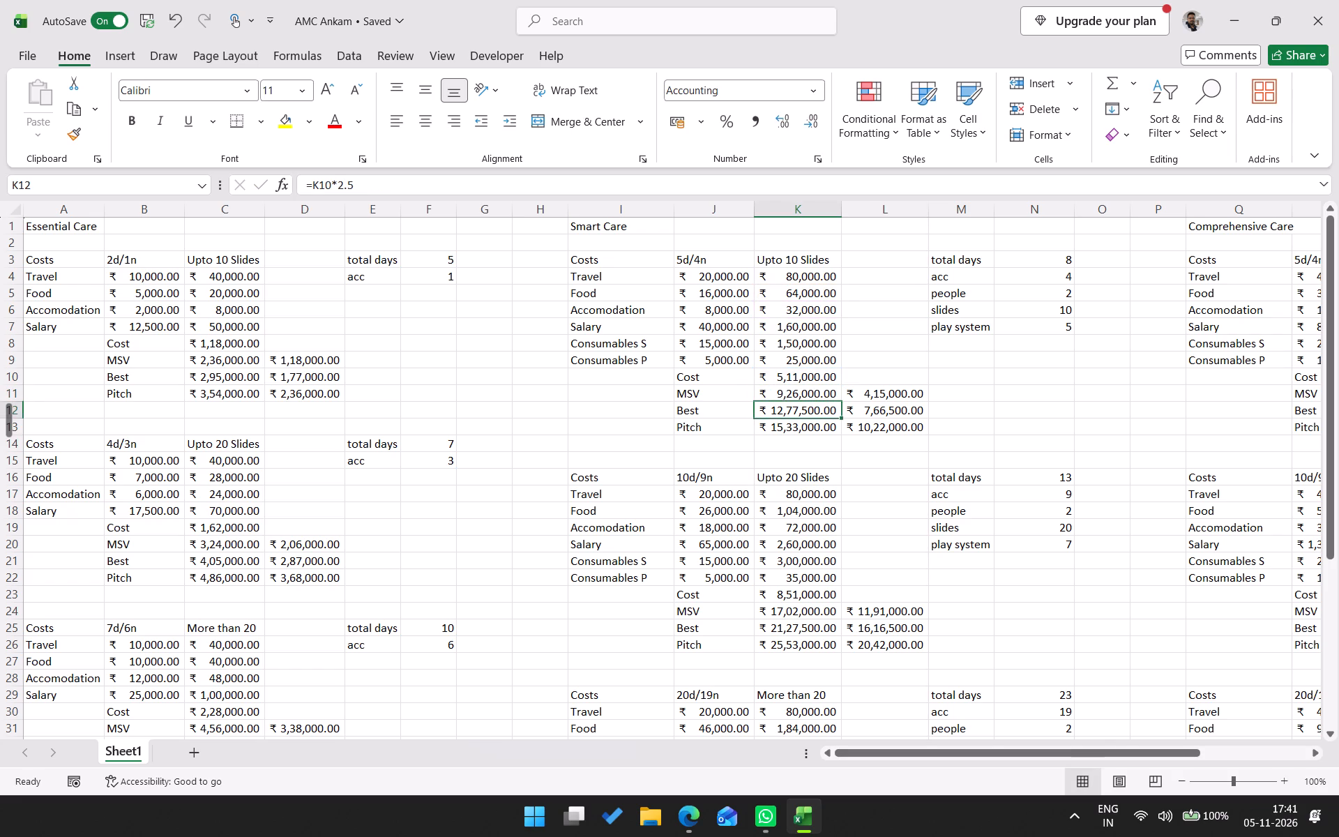
{"action": "left_click", "coordinate": [388, 183]}
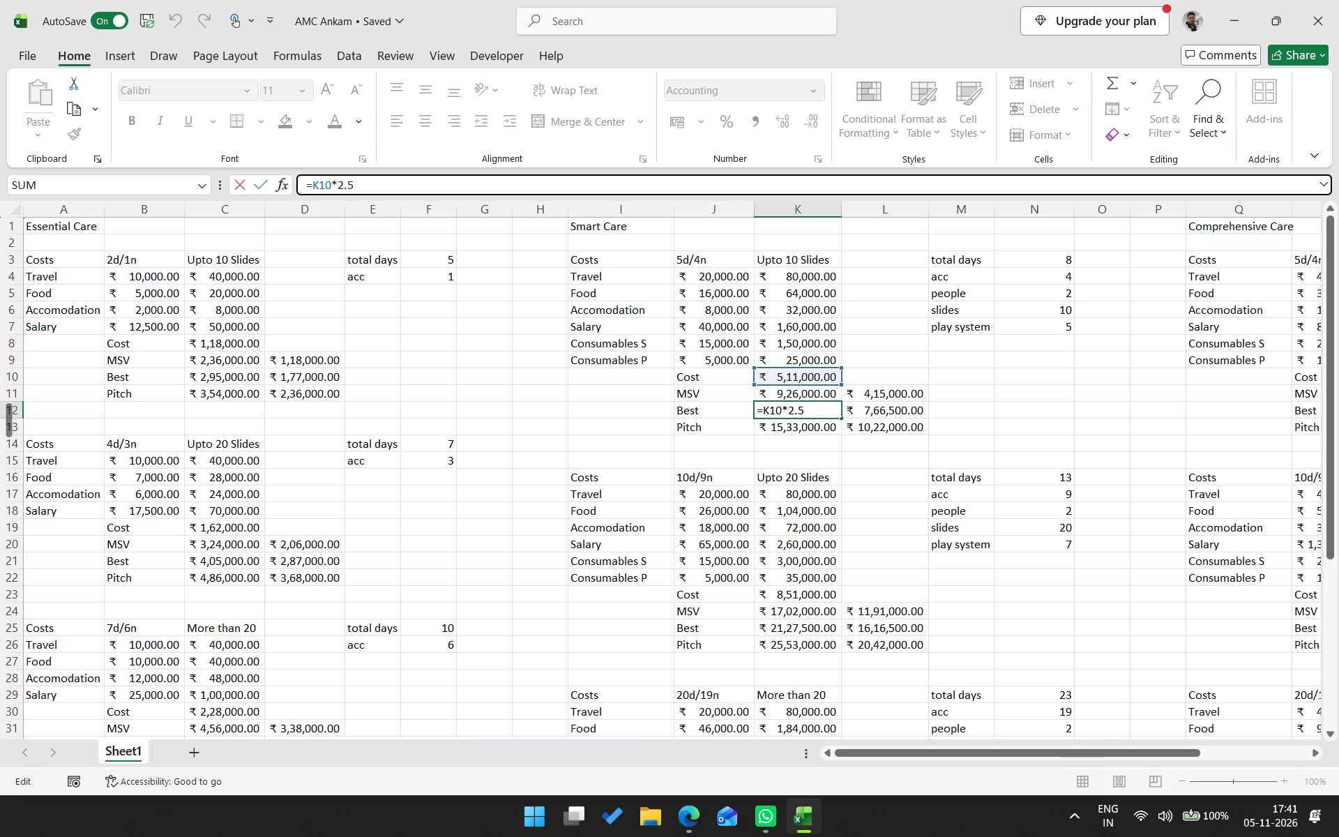
{"action": "key", "text": "Escape"}
{"action": "left_click", "coordinate": [806, 394]}
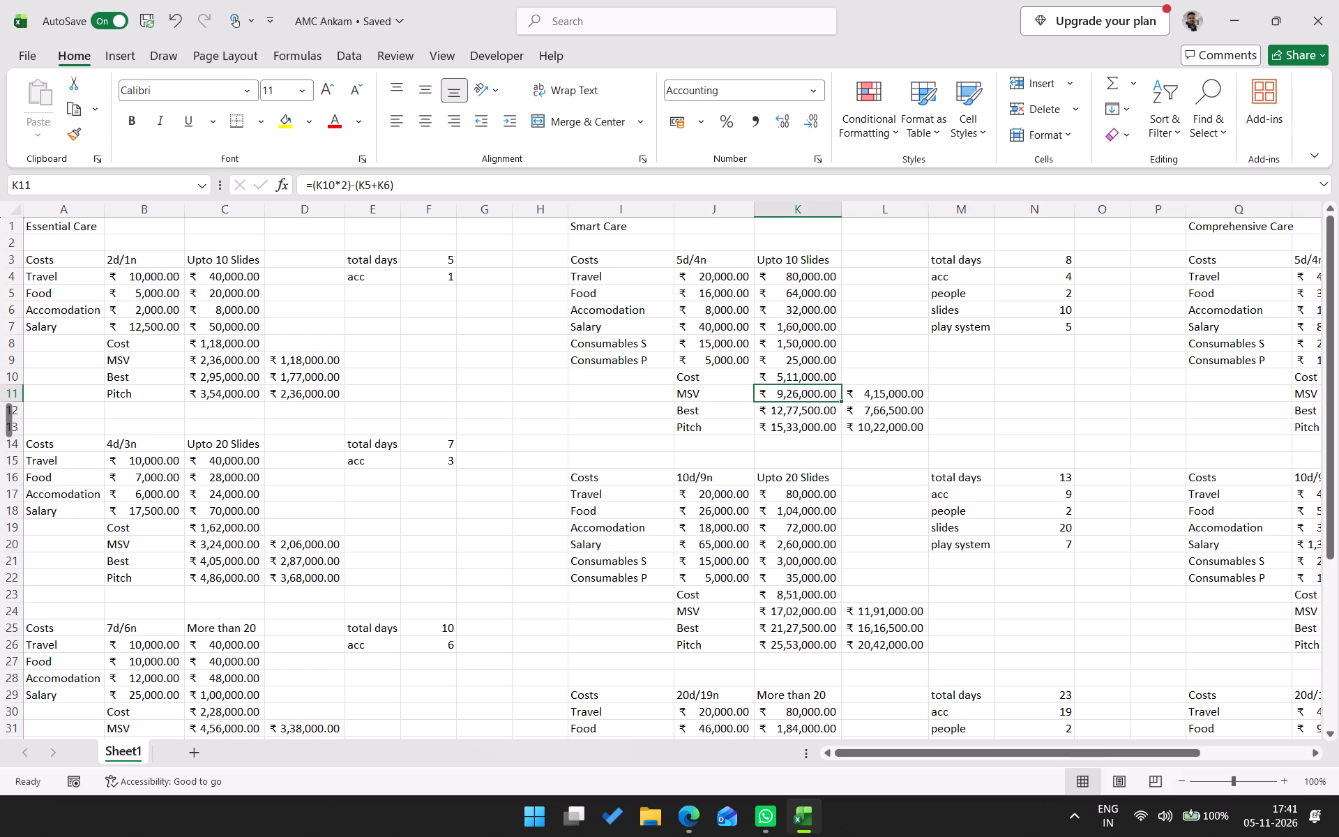
{"action": "left_click", "coordinate": [414, 183]}
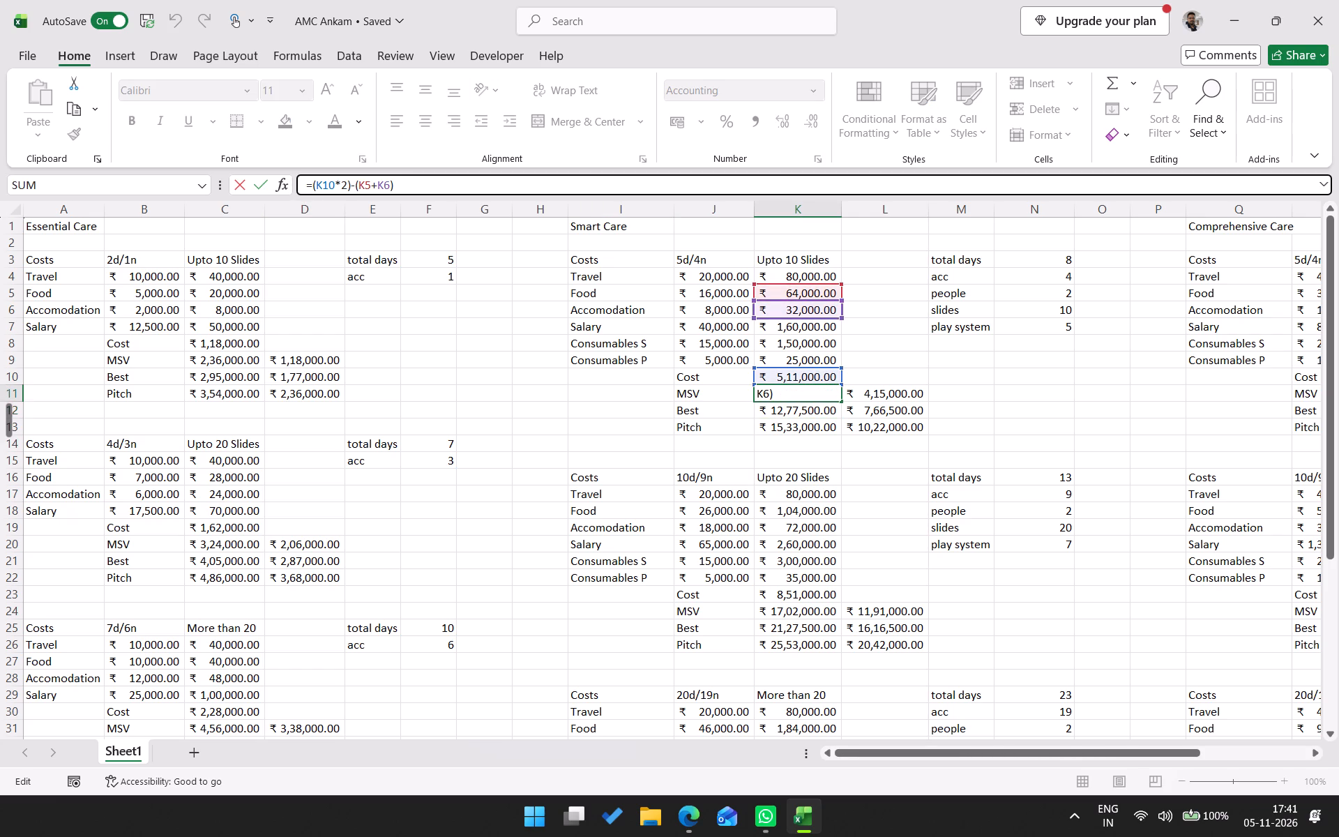
{"action": "key", "text": "Escape"}
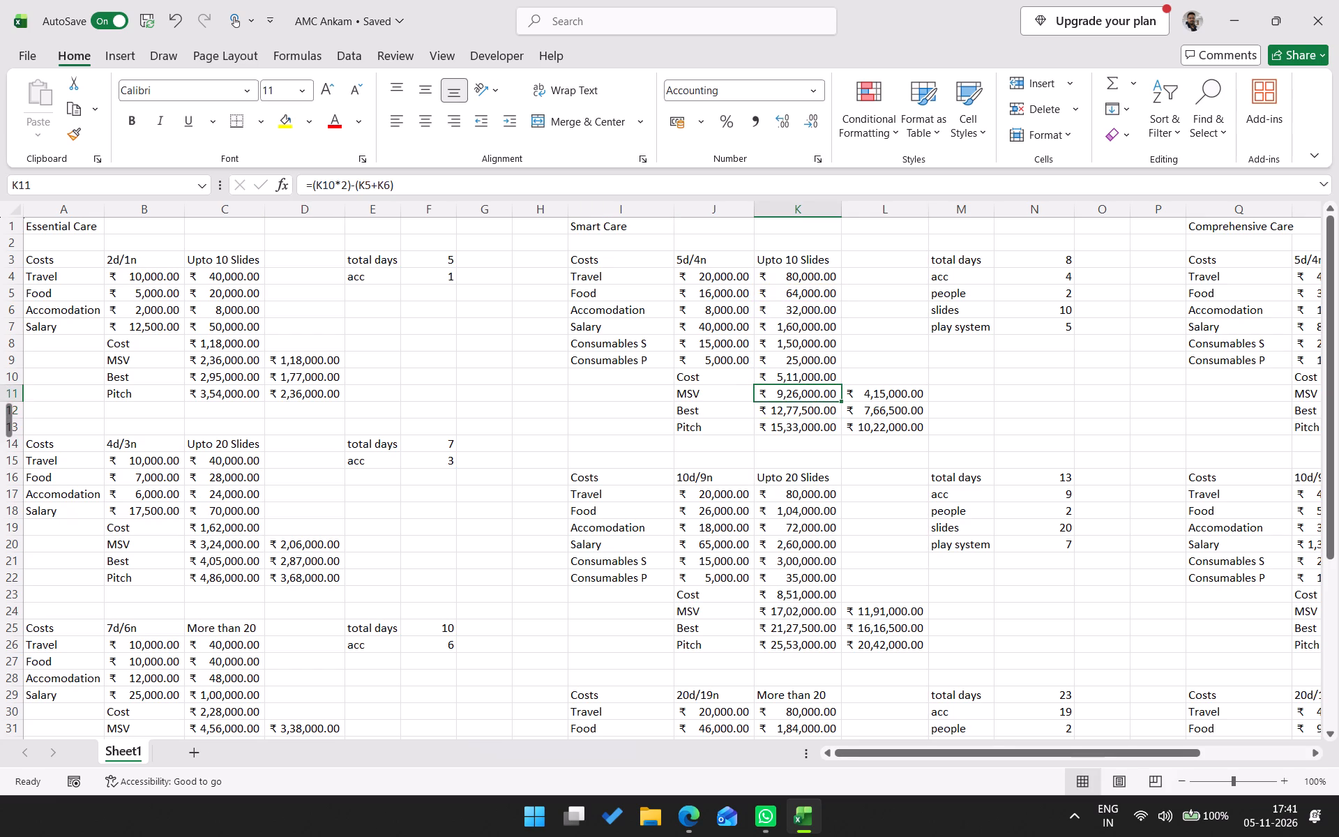
{"action": "left_click", "coordinate": [799, 380]}
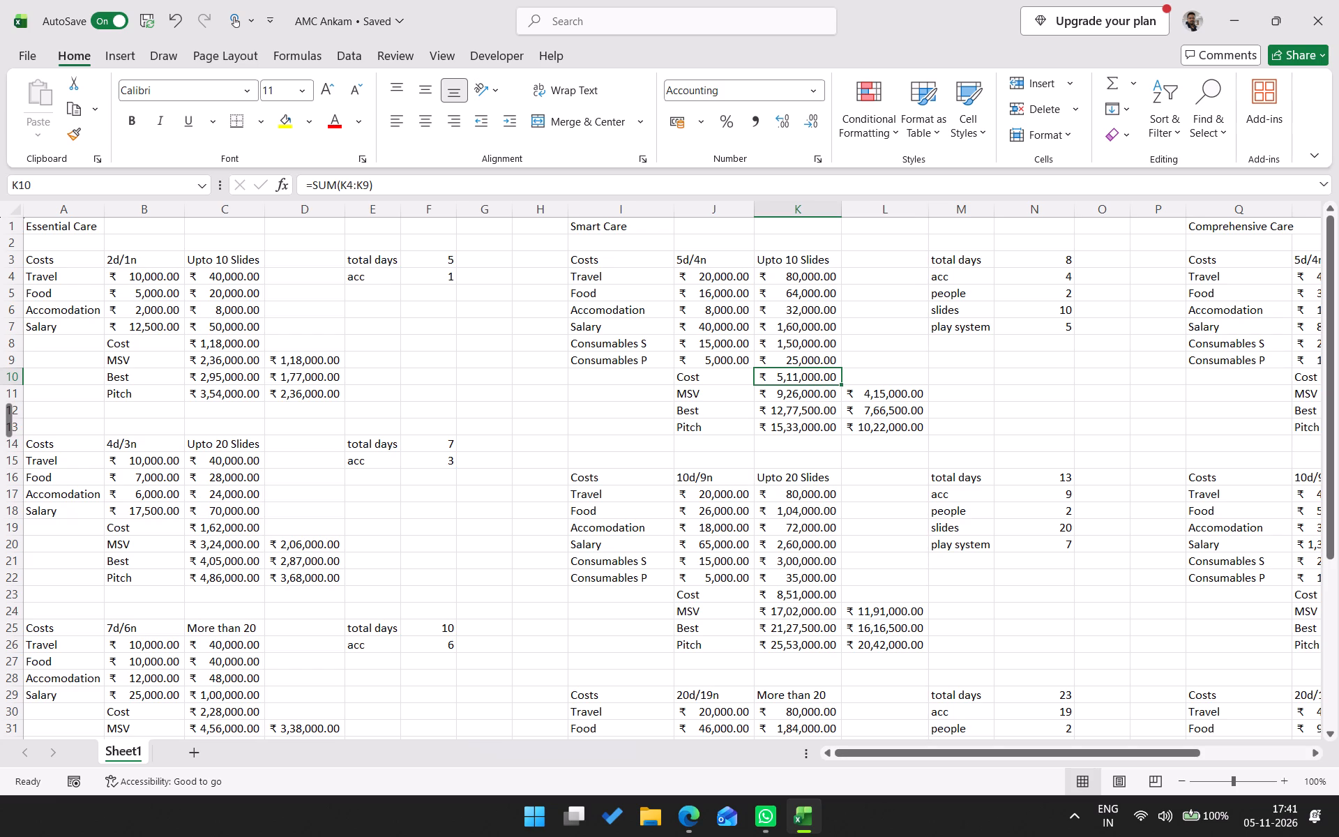
Insert blank cells across I11:N11 between Cost and MSV in the Smart Care 5d/4n block, shifting the existing cells down.
{"action": "left_click_drag", "start_coordinate": [605, 394], "coordinate": [862, 383]}
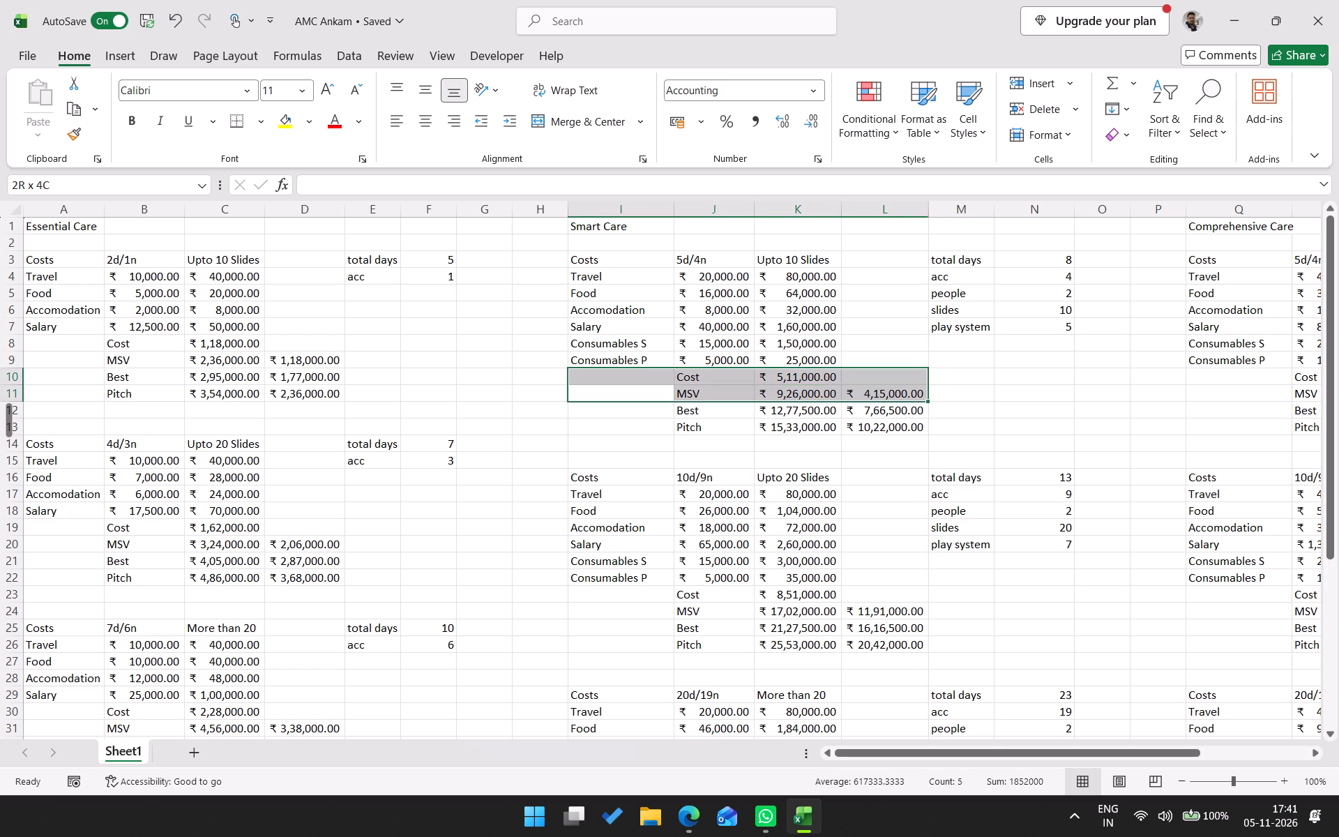
{"action": "left_click_drag", "start_coordinate": [862, 383], "coordinate": [1053, 391]}
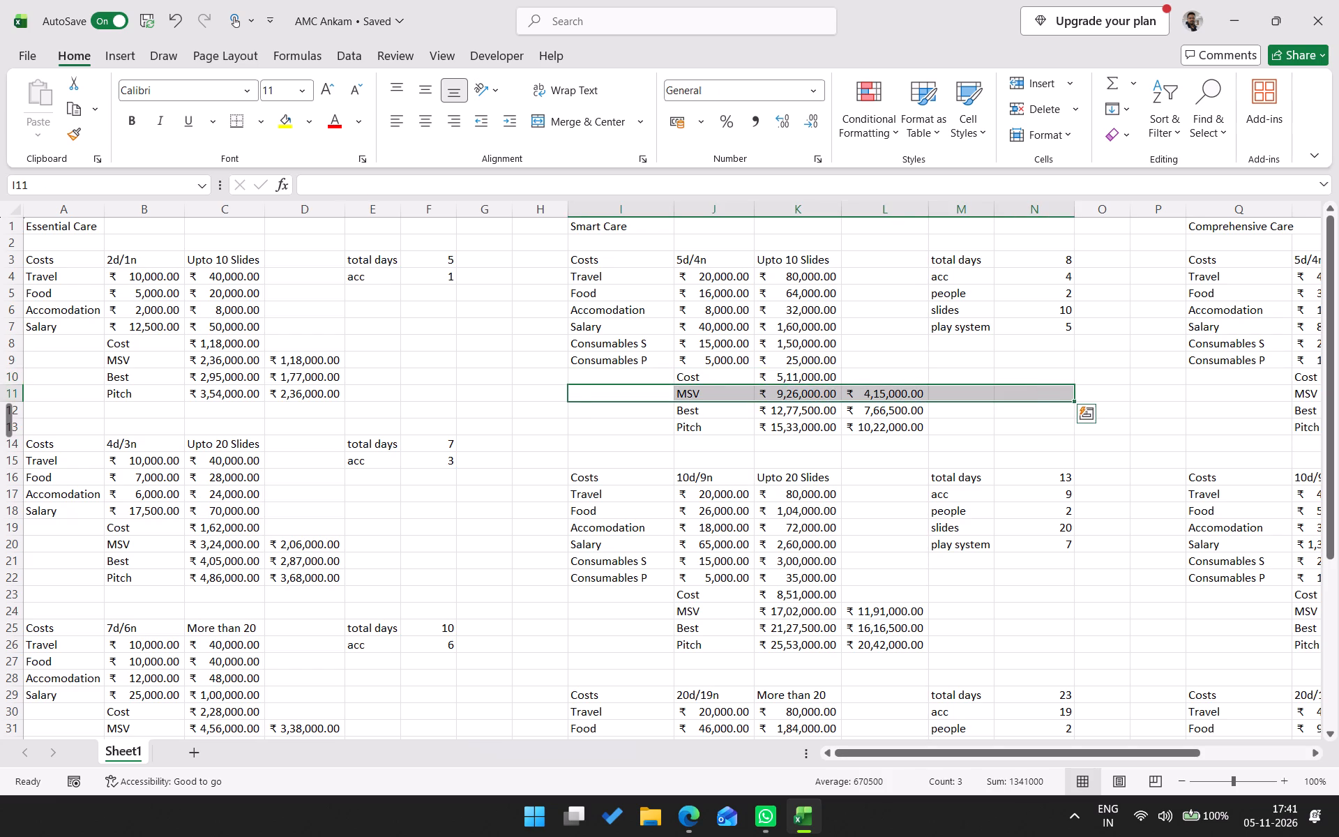
{"action": "key", "text": "ctrl+shift+equal"}
{"action": "key", "text": "Down"}
{"action": "key", "text": "Return"}
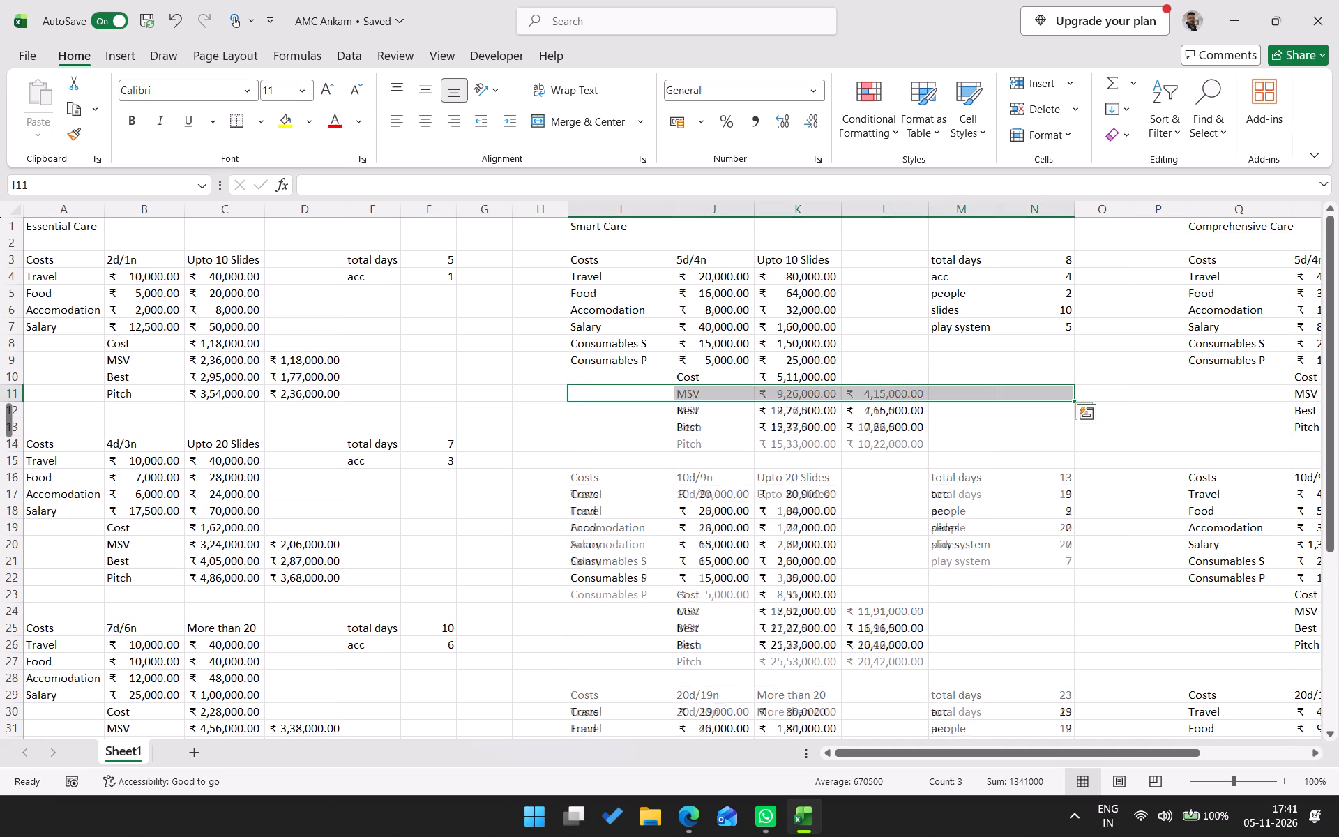
Label the inserted row Billable in J11 and select the empty amount cell K11 beside it.
{"action": "key", "text": "Left"}
{"action": "key", "text": "Right"}
{"action": "key", "text": "Right"}
{"action": "key", "text": "shift+c"}
{"action": "key", "text": "shift+BackSpace"}
{"action": "type", "text": "BIll"}
{"action": "key", "text": "BackSpace"}
{"action": "key", "text": "BackSpace"}
{"action": "key", "text": "BackSpace"}
{"action": "key", "text": "BackSpace"}
{"action": "key", "text": "BackSpace"}
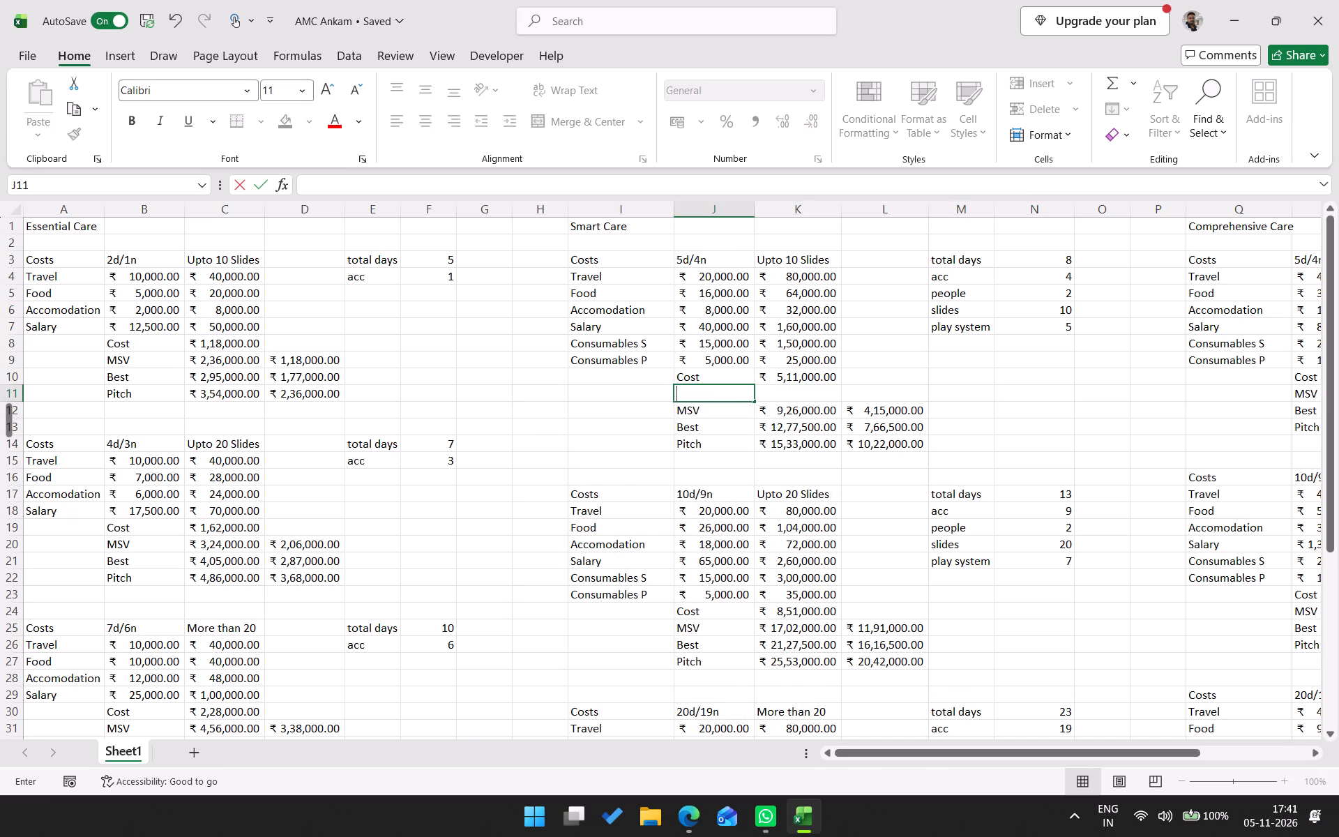
{"action": "type", "text": "Billable"}
{"action": "key", "text": "Return"}
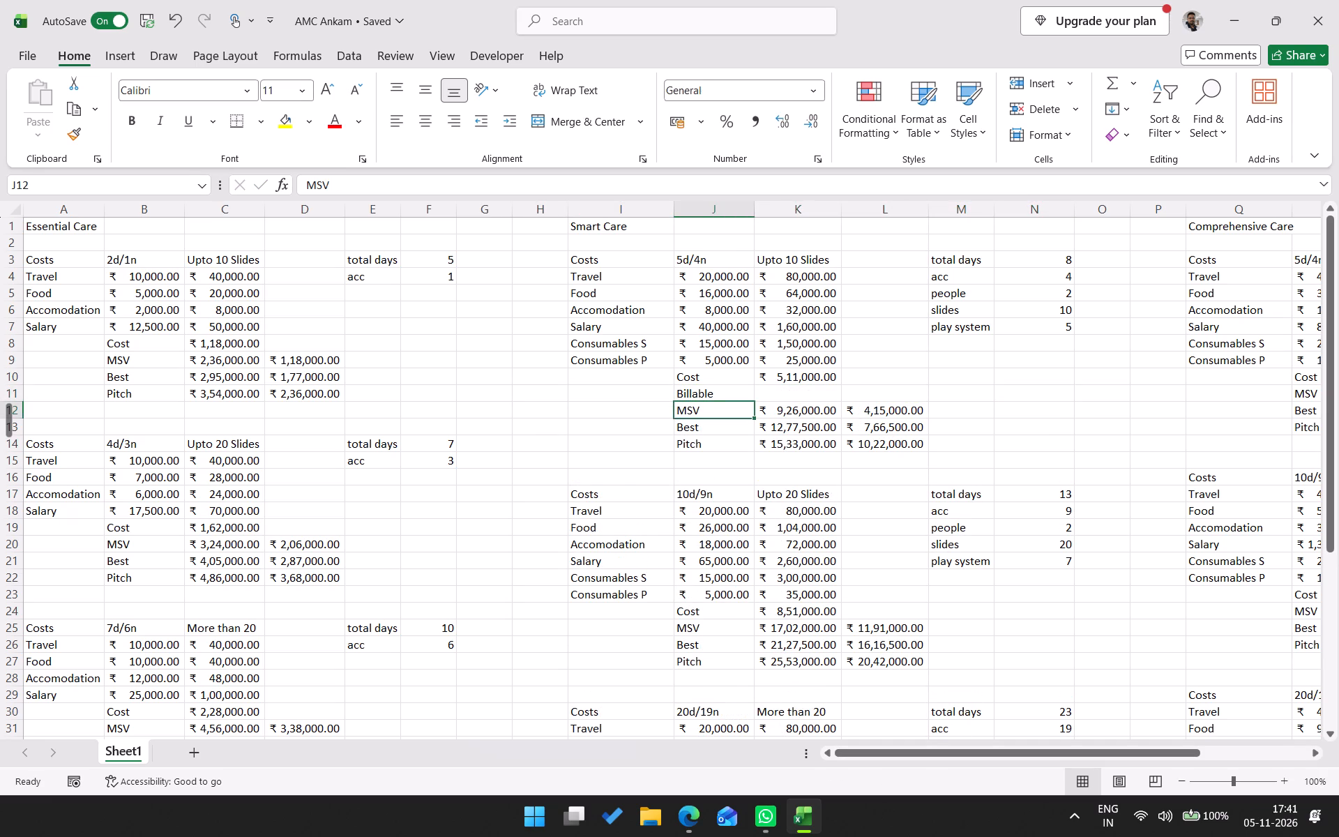
{"action": "key", "text": "Right"}
{"action": "key", "text": "Up"}
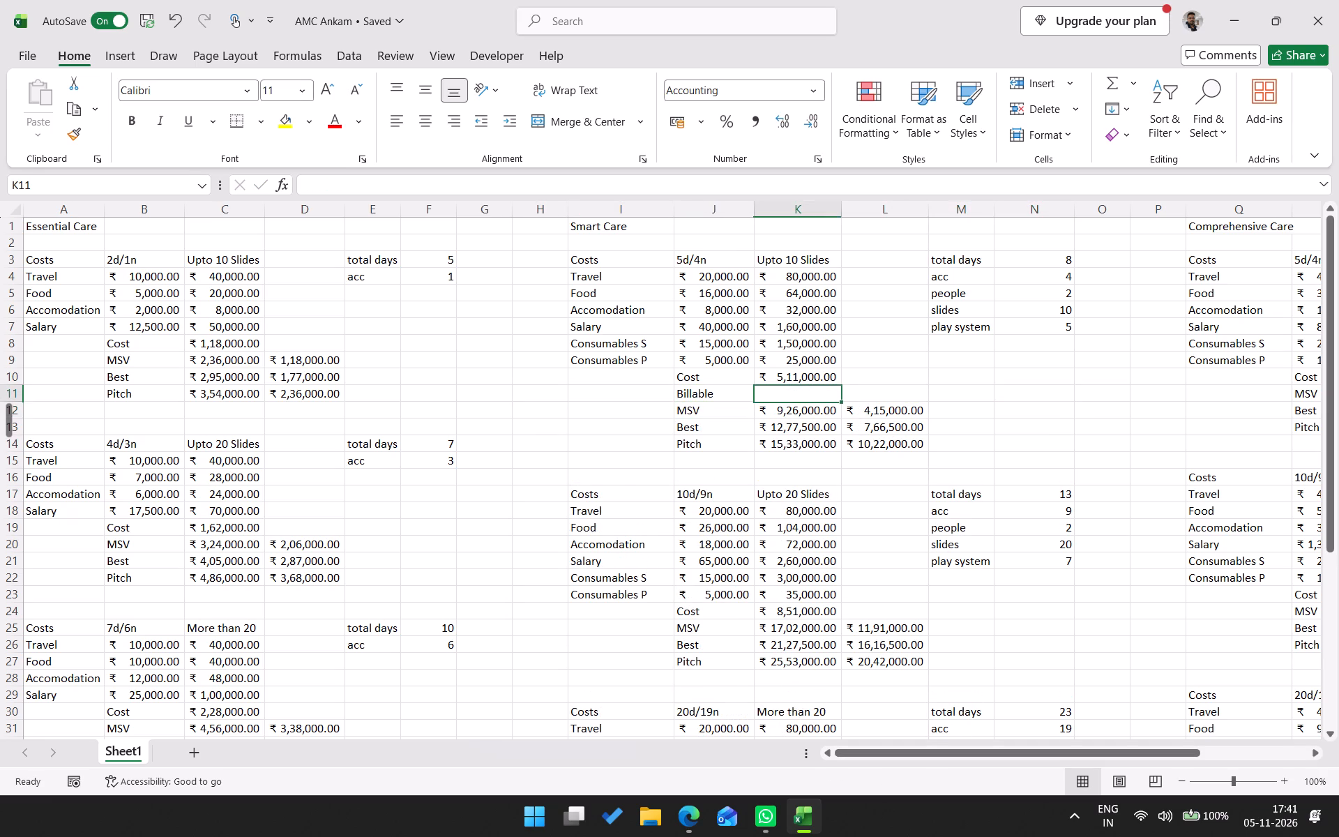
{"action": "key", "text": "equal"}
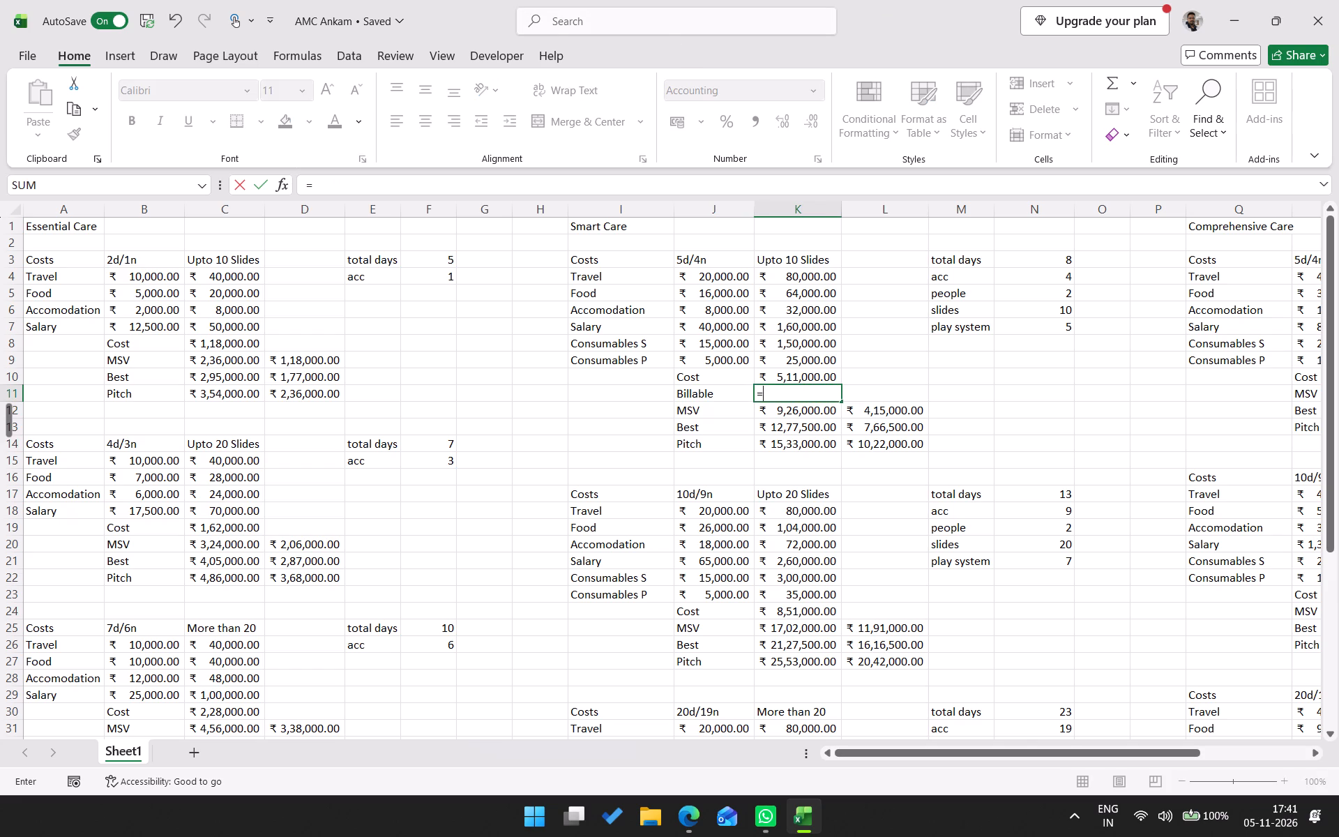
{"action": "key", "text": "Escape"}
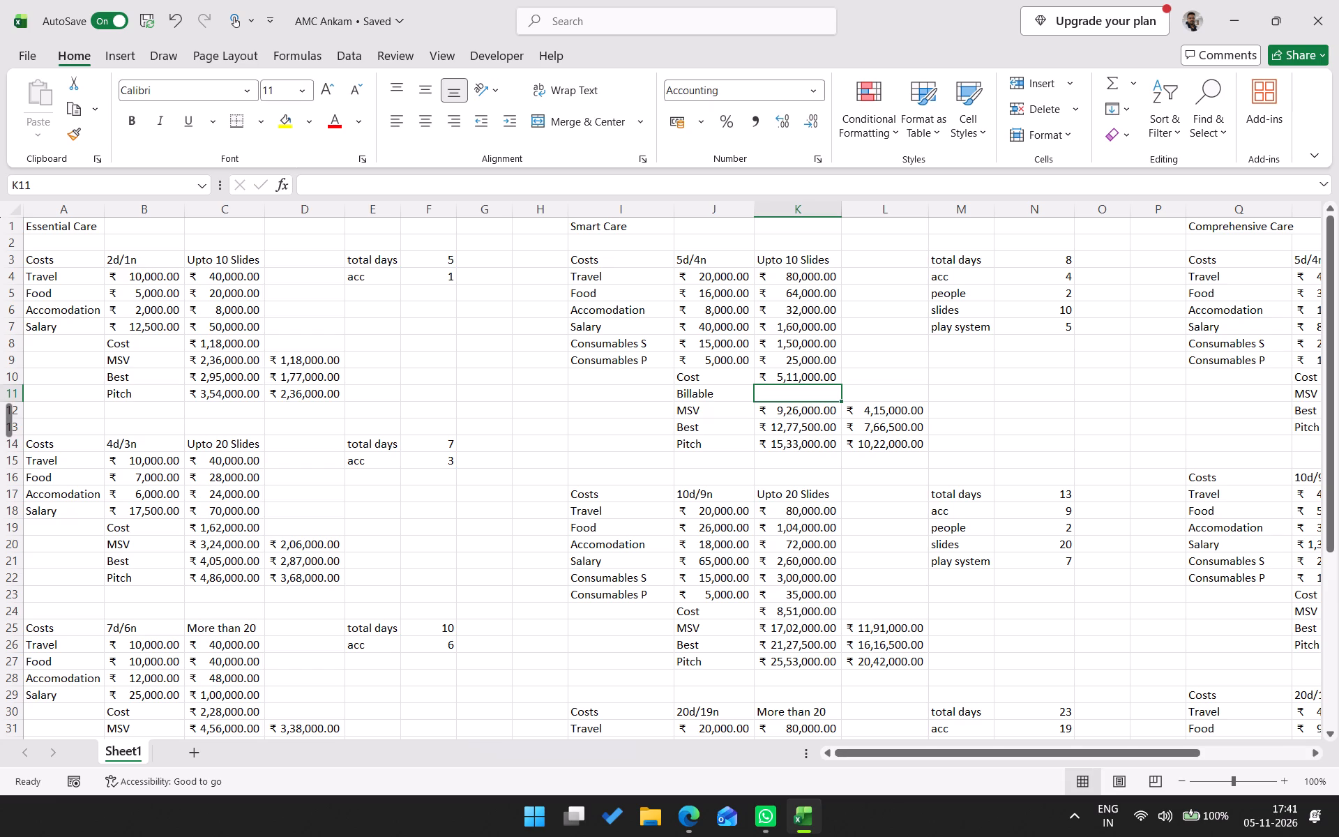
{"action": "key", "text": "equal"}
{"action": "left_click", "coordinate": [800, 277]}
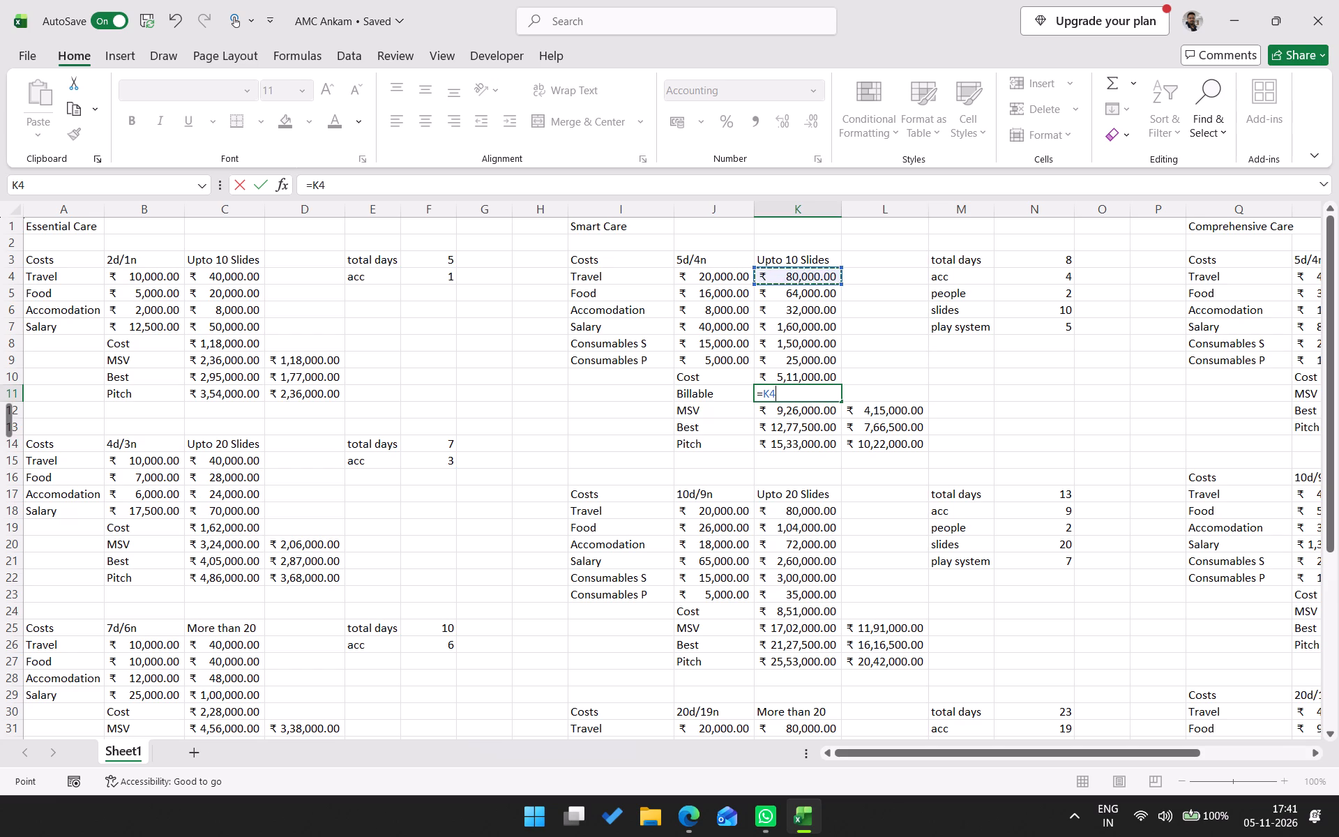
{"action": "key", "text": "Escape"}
Enter the formula =K10-K5-K6 as the Smart Care 5d/4n Billable amount, subtracting Food and Accomodation from Cost.
{"action": "key", "text": "equal"}
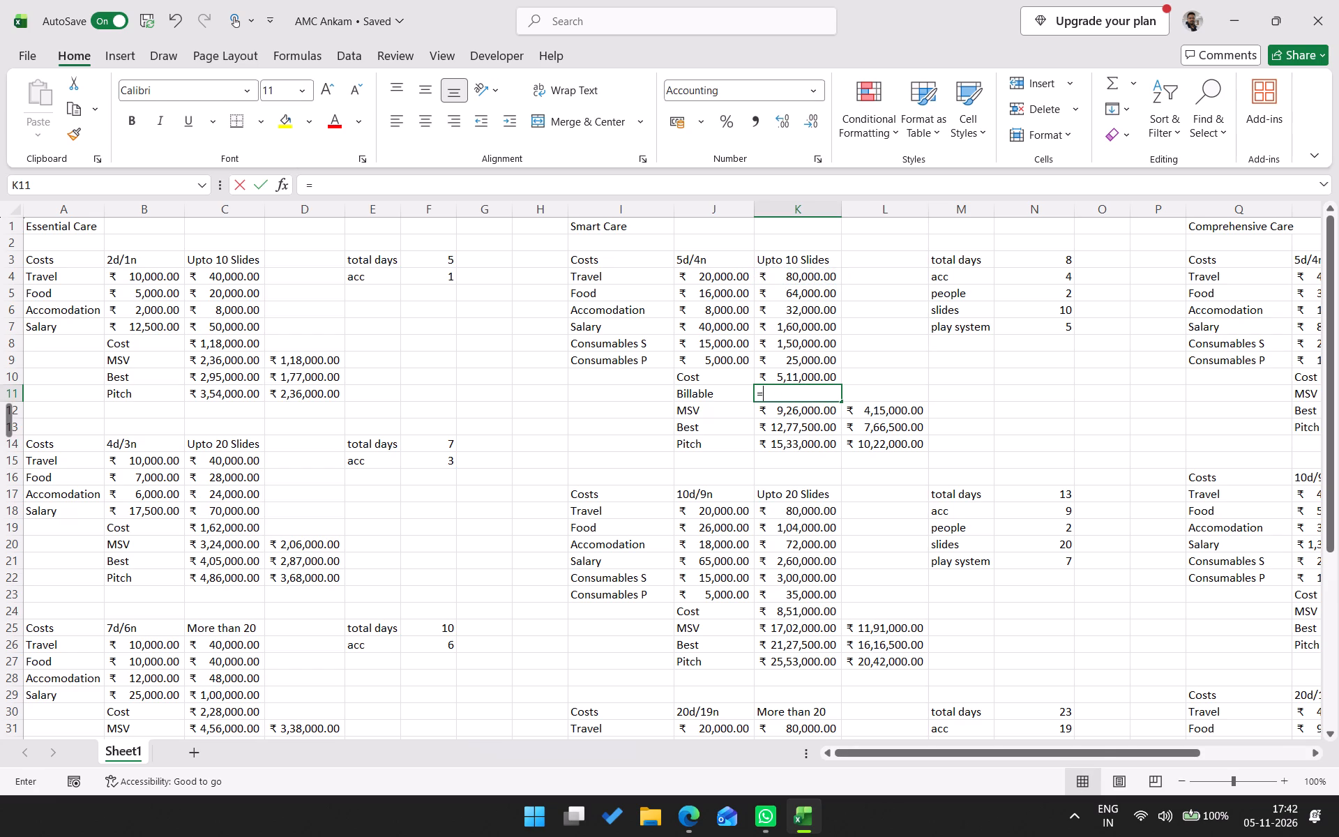
{"action": "left_click", "coordinate": [797, 377]}
{"action": "key", "text": "minus"}
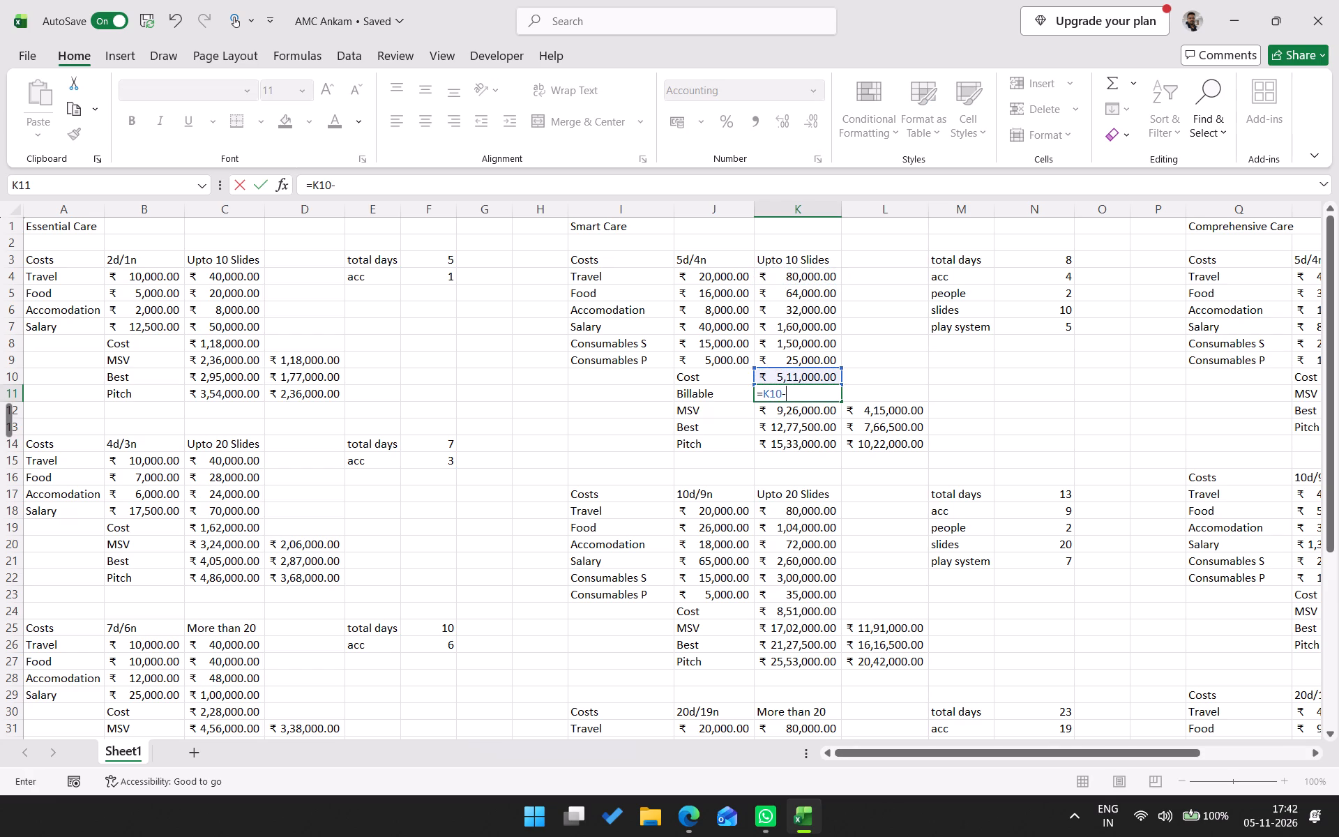
{"action": "left_click", "coordinate": [807, 289]}
{"action": "key", "text": "minus"}
{"action": "left_click", "coordinate": [803, 314]}
{"action": "key", "text": "Return"}
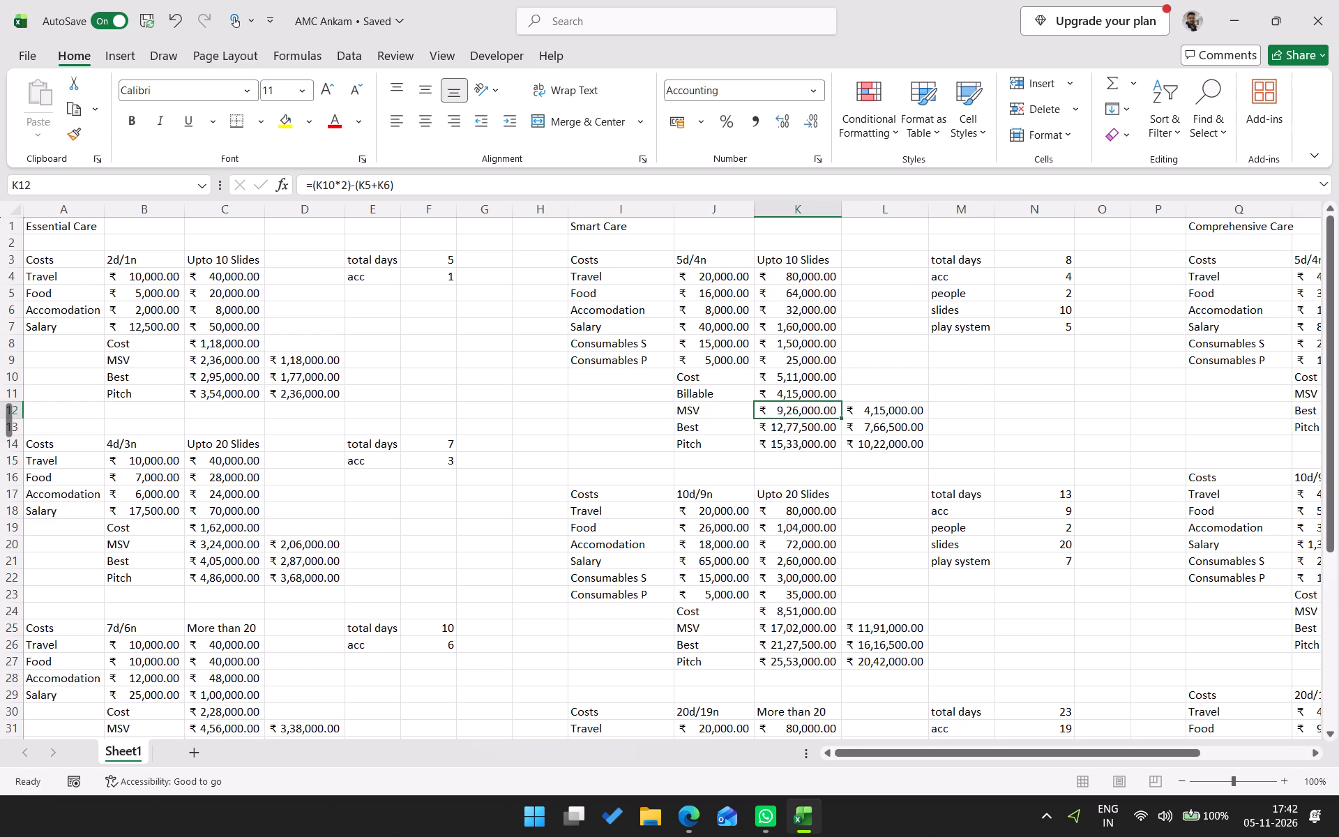
Replace the Smart Care 5d/4n MSV formula in K12 with =K11*2+K5+K6, doubling Billable and adding Food and Accomodation.
{"action": "left_click", "coordinate": [414, 179]}
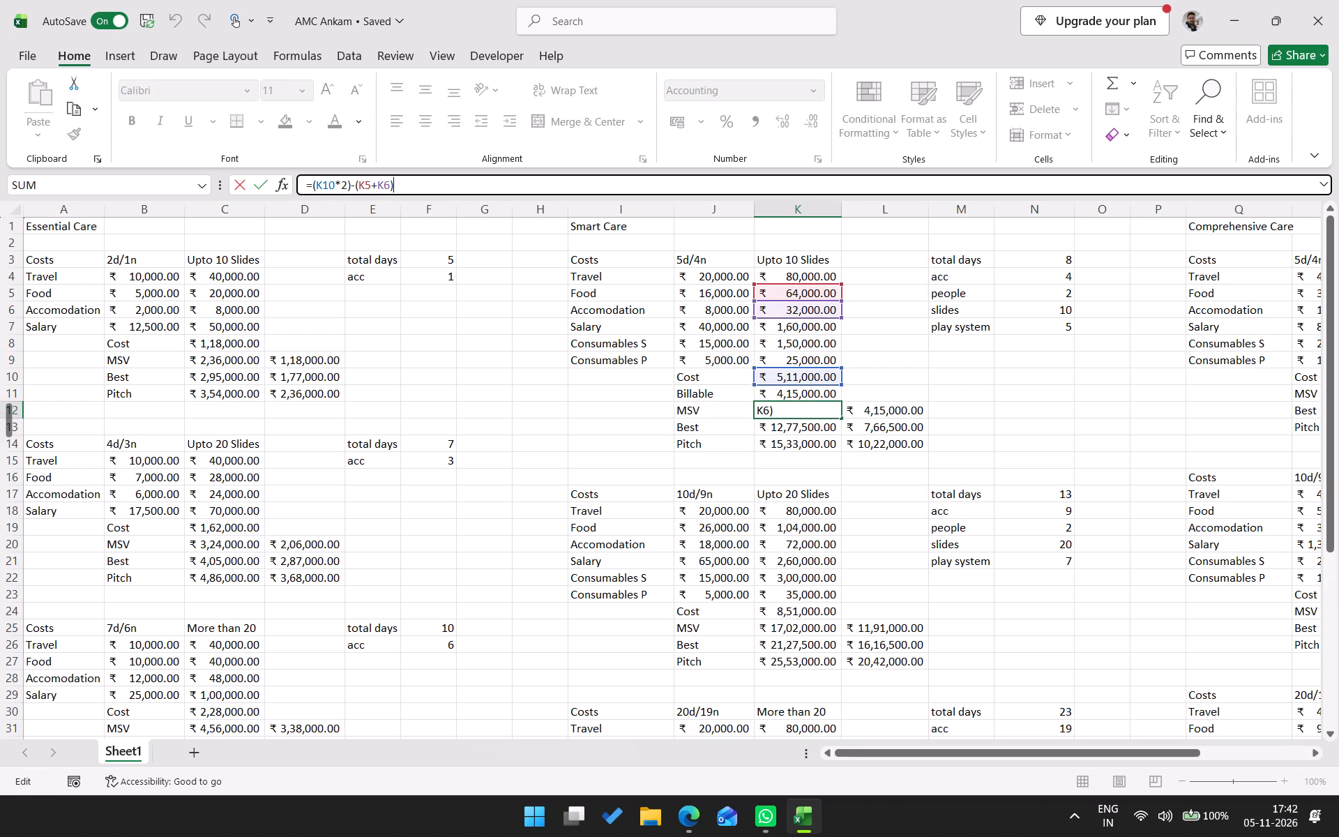
{"action": "left_click_drag", "start_coordinate": [803, 367], "coordinate": [803, 389]}
{"action": "left_click_drag", "start_coordinate": [409, 189], "coordinate": [205, 186]}
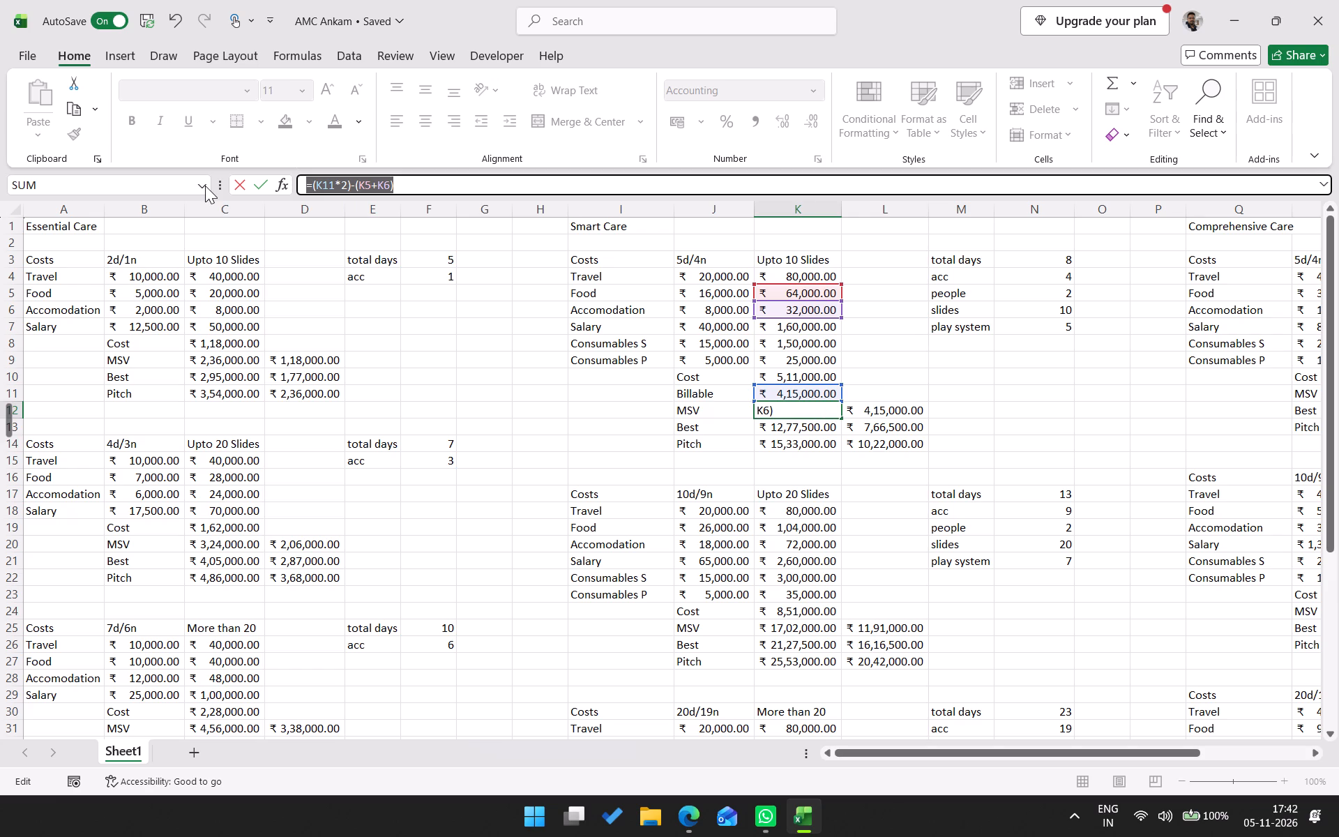
{"action": "key", "text": "BackSpace"}
{"action": "key", "text": "equal"}
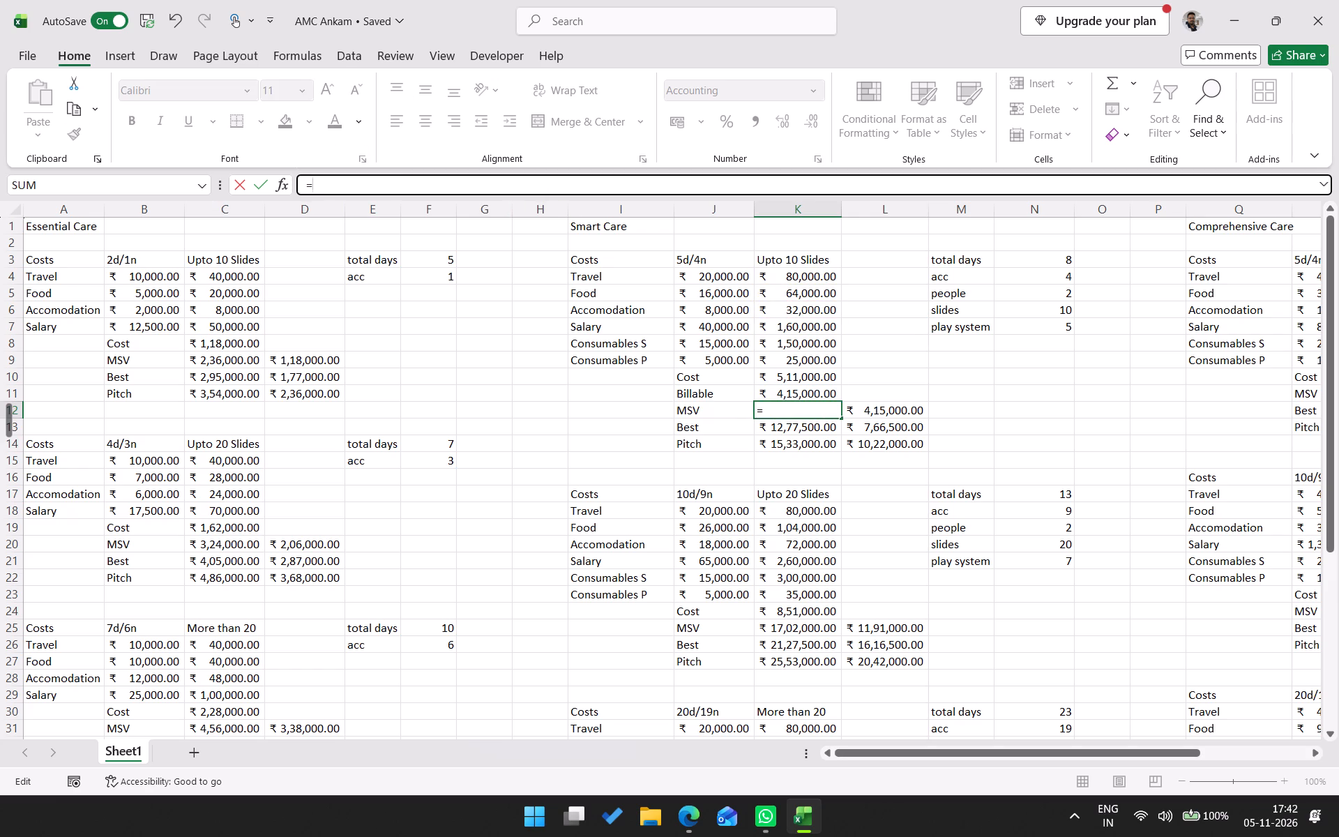
{"action": "left_click", "coordinate": [795, 391]}
{"action": "type", "text": "*2"}
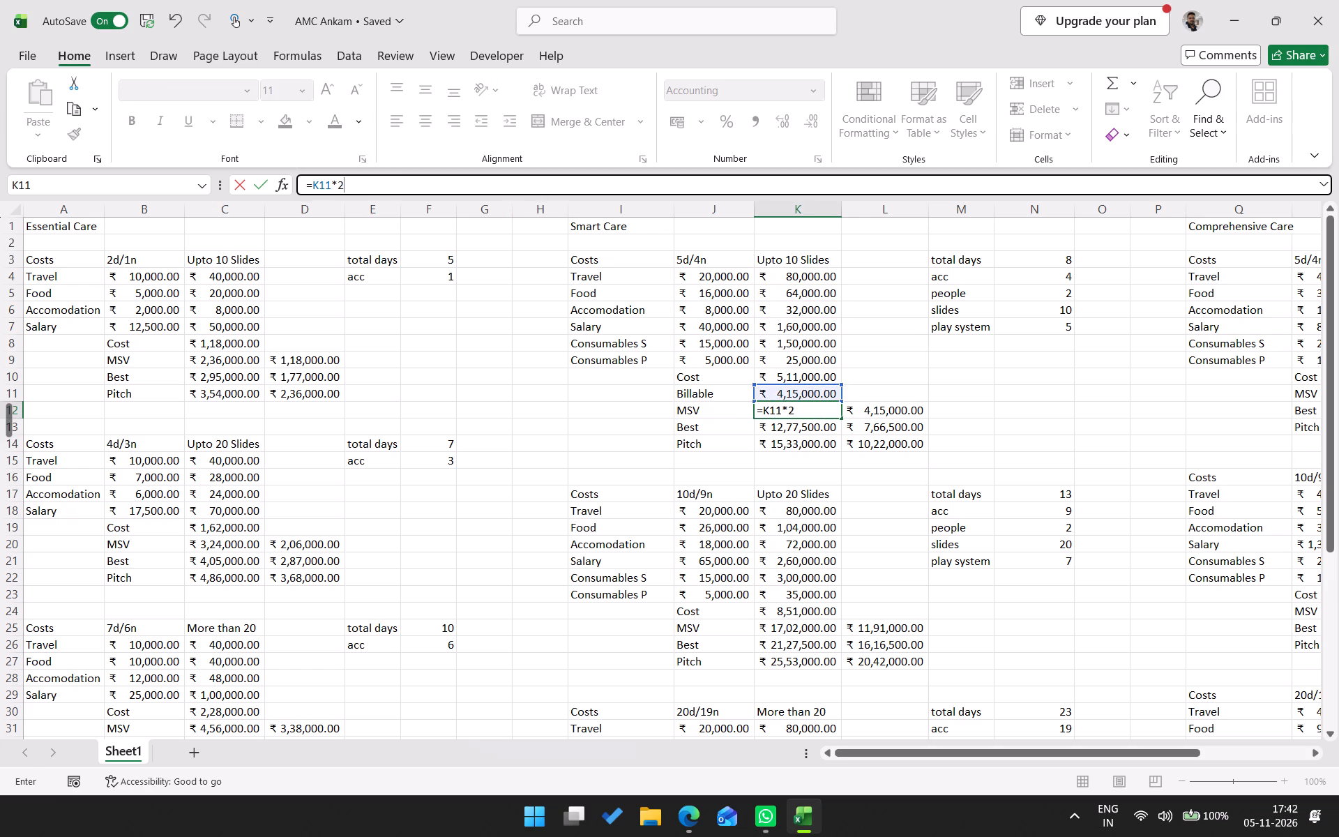
{"action": "key", "text": "shift+plus"}
{"action": "left_click", "coordinate": [806, 292]}
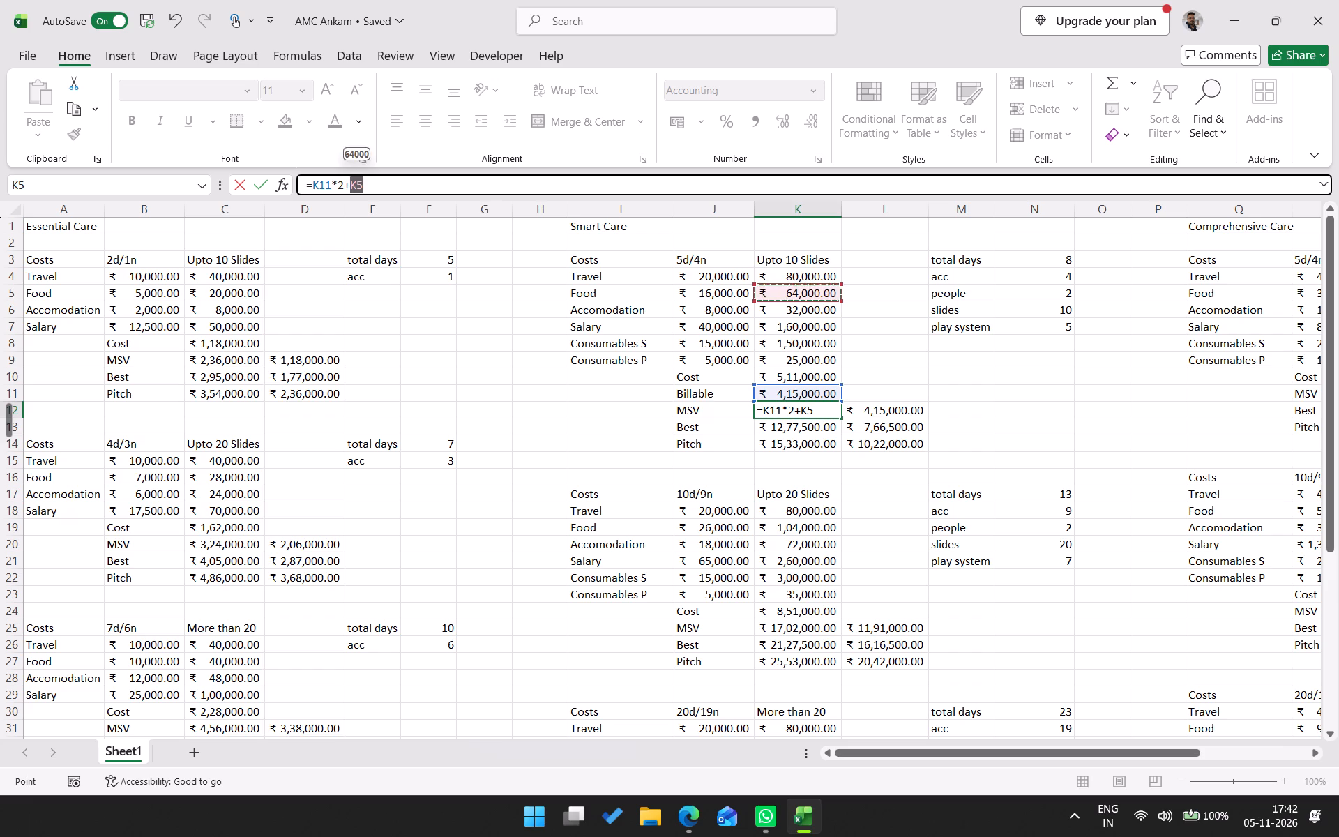
{"action": "key", "text": "shift+plus"}
{"action": "left_click", "coordinate": [804, 306]}
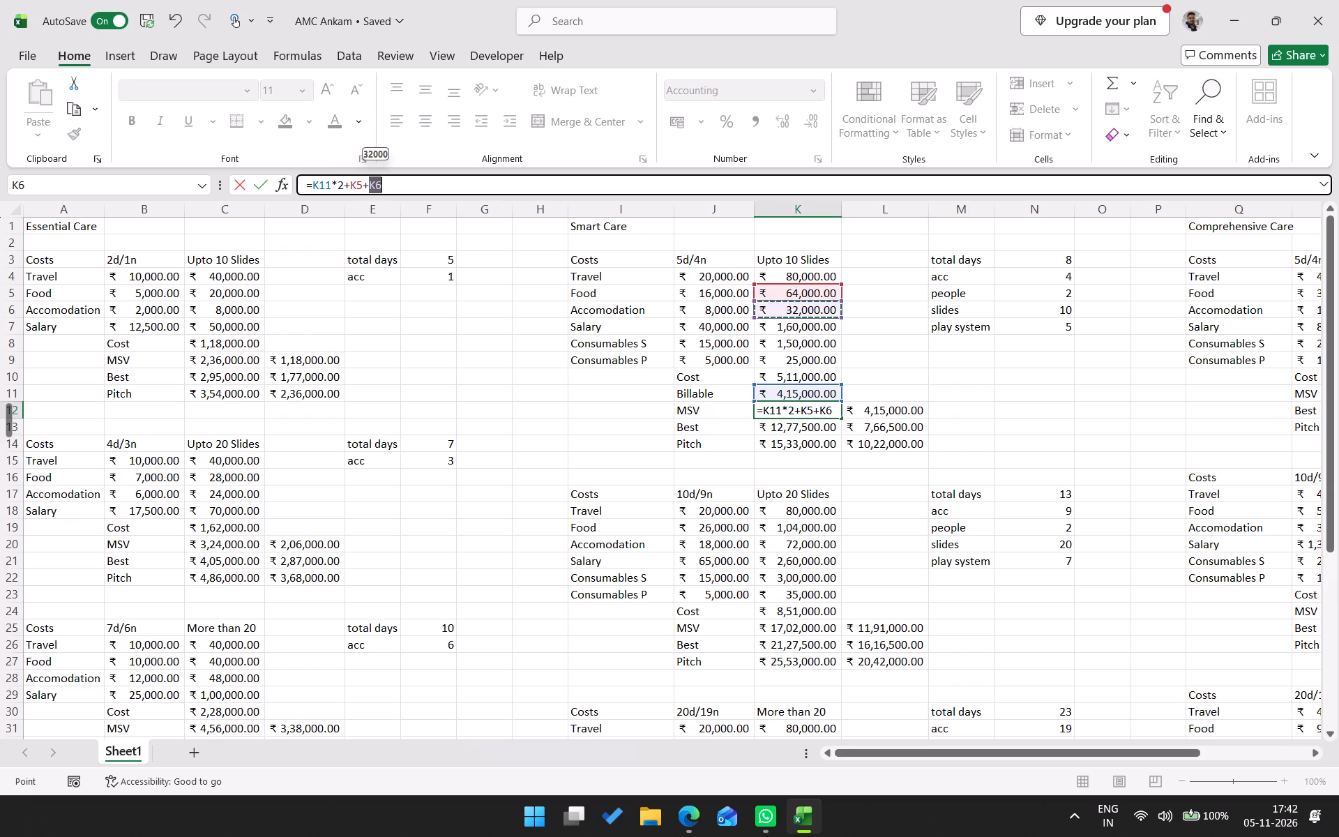
{"action": "key", "text": "Return"}
{"action": "key", "text": "Up"}
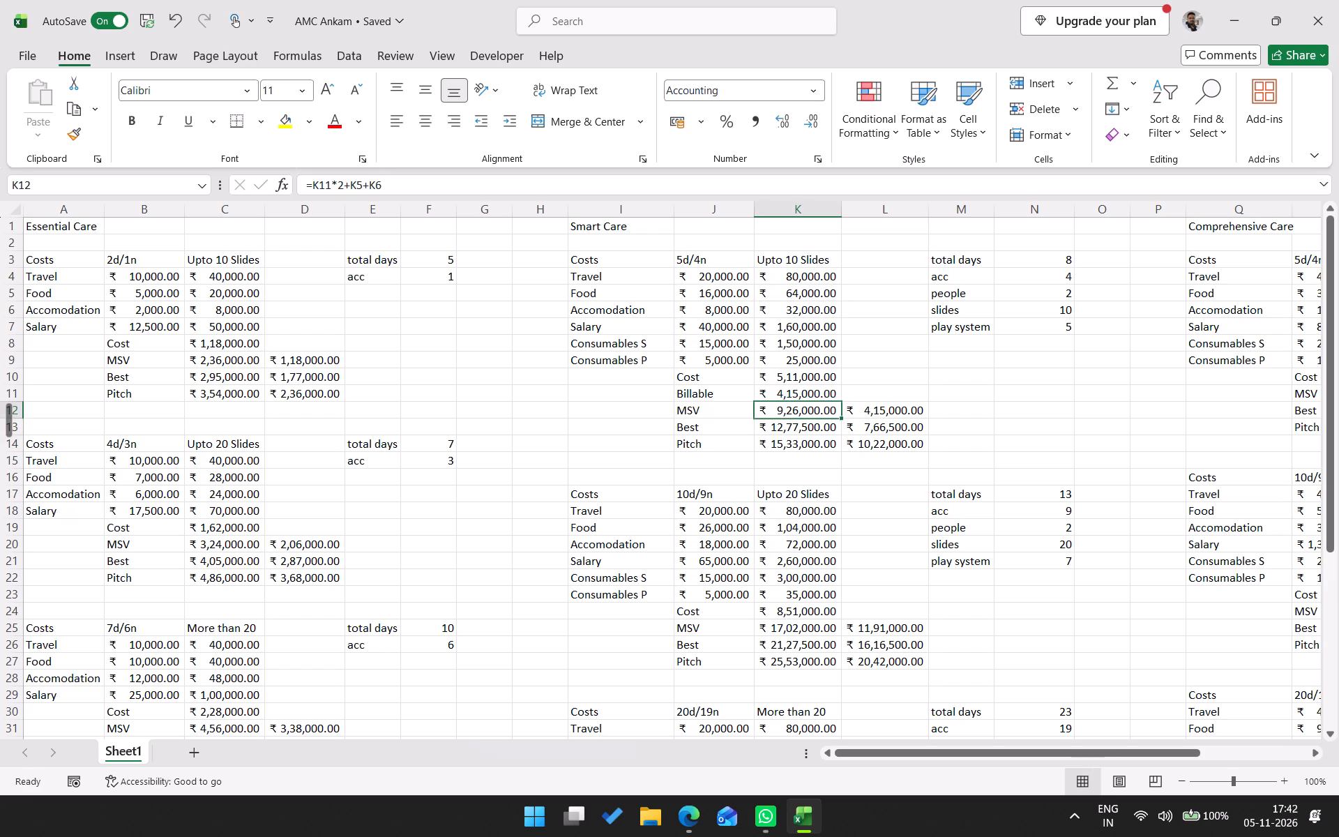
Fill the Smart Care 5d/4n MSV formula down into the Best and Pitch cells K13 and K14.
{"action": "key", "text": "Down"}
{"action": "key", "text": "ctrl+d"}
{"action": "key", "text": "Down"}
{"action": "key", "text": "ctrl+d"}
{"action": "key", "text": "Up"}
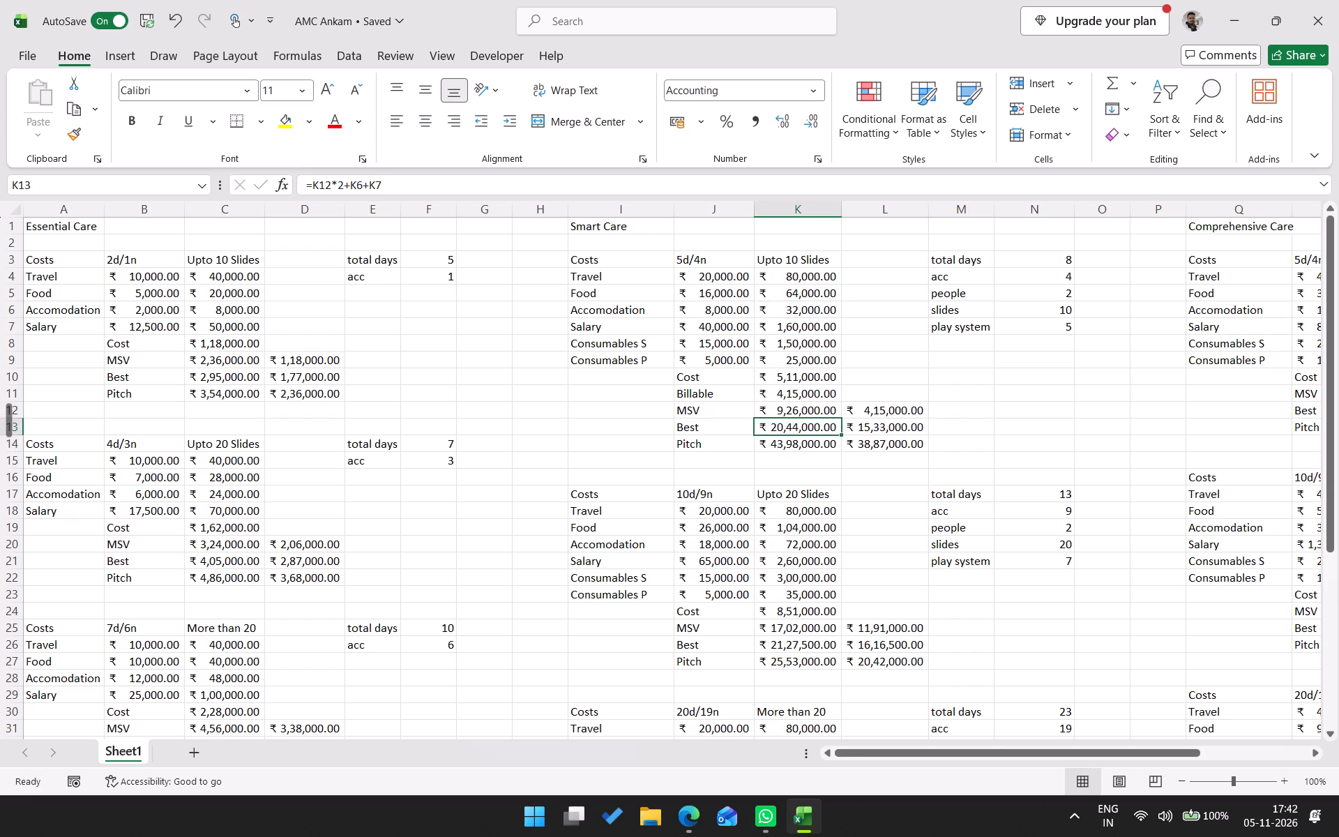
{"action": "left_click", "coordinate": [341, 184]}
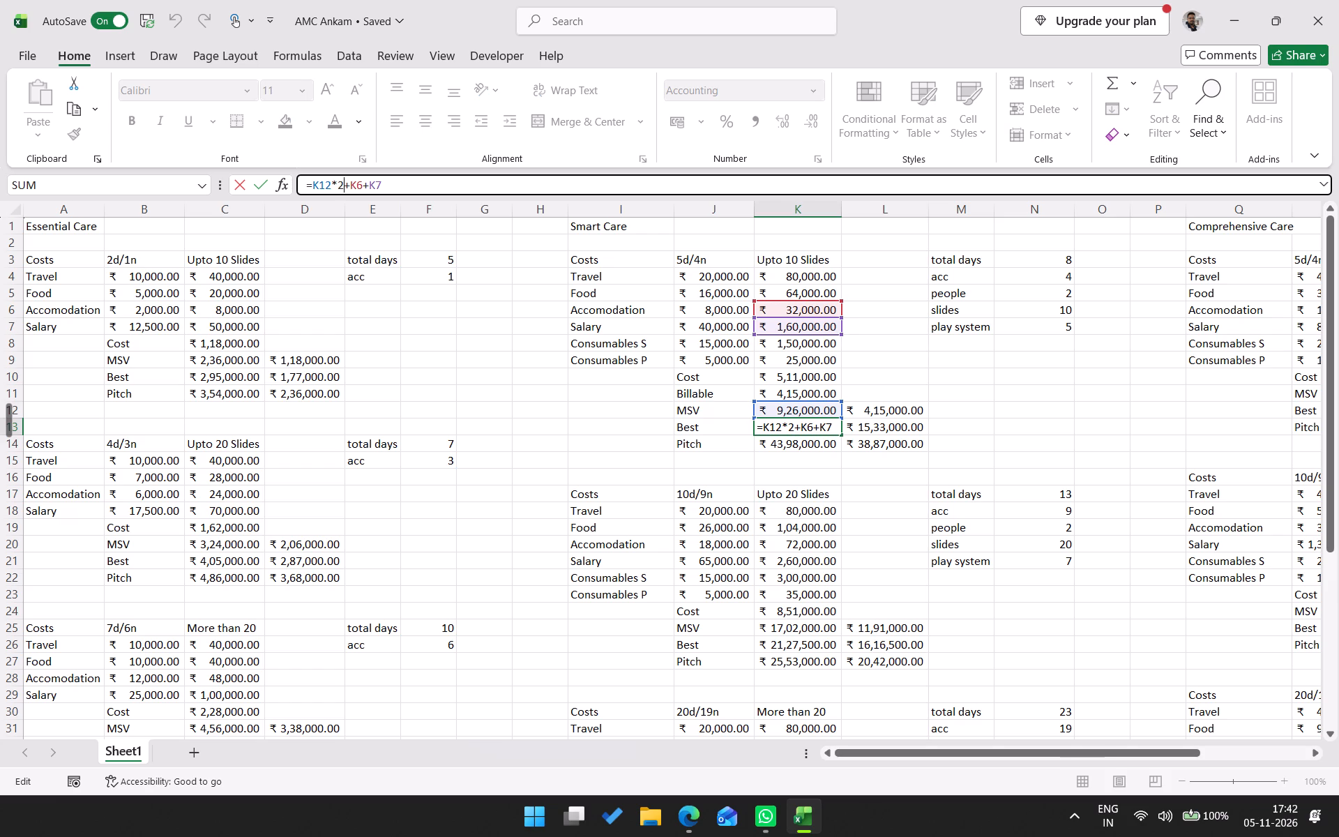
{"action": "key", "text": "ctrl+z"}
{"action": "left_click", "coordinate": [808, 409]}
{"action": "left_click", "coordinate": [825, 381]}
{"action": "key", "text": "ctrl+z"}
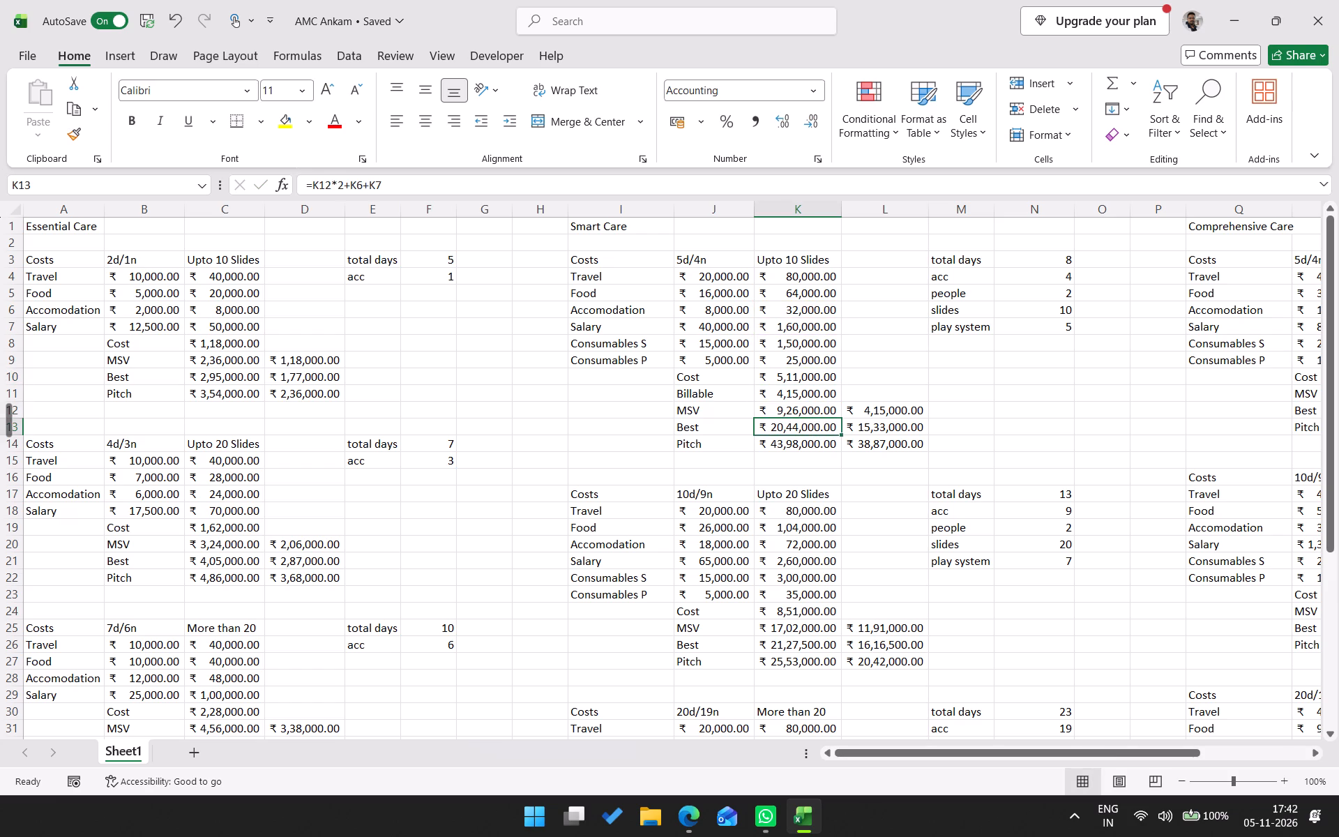
Lock the Food and Accomodation row references in the K12 MSV formula, making it =K11*2+K$5+K$6.
{"action": "left_click", "coordinate": [799, 407]}
{"action": "left_click", "coordinate": [405, 178]}
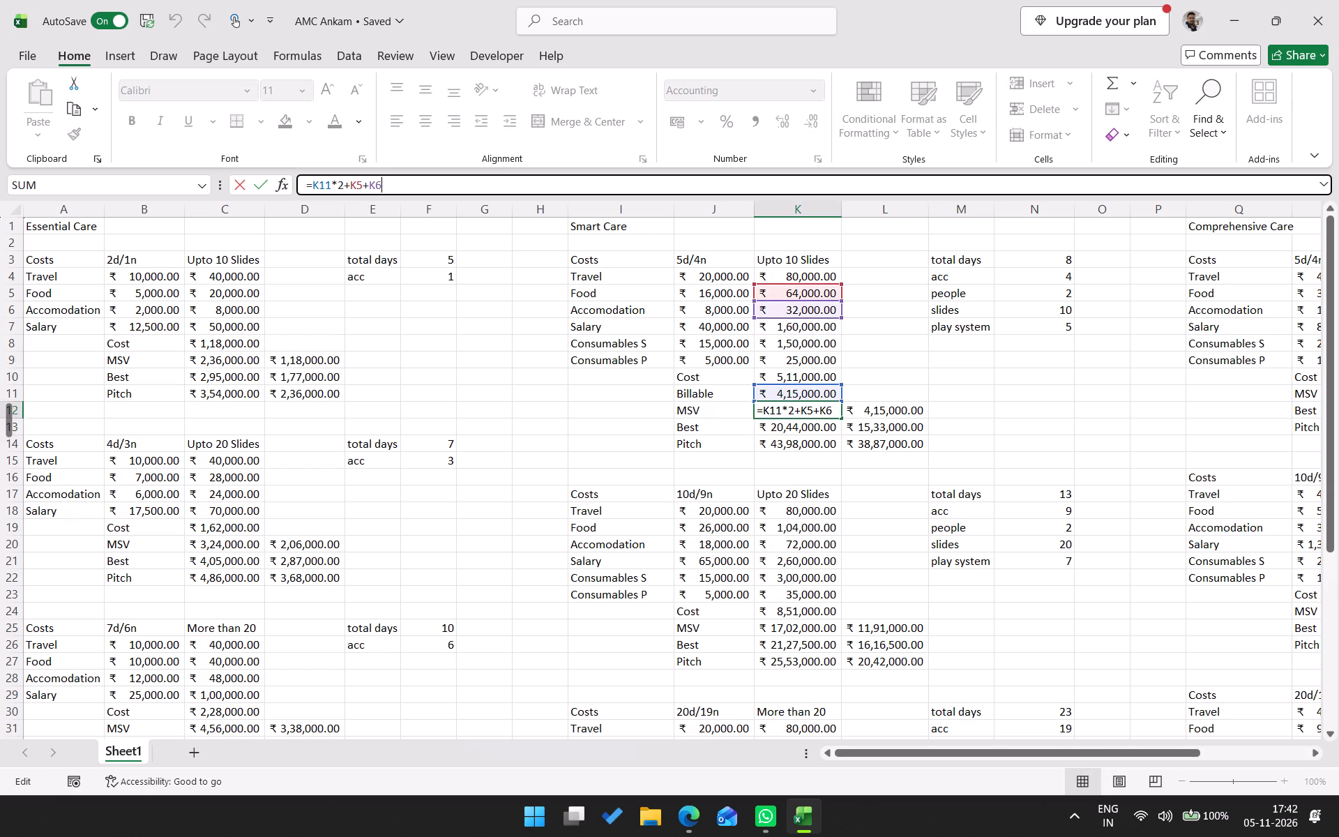
{"action": "left_click", "coordinate": [356, 186]}
{"action": "key", "text": "shift+dollar"}
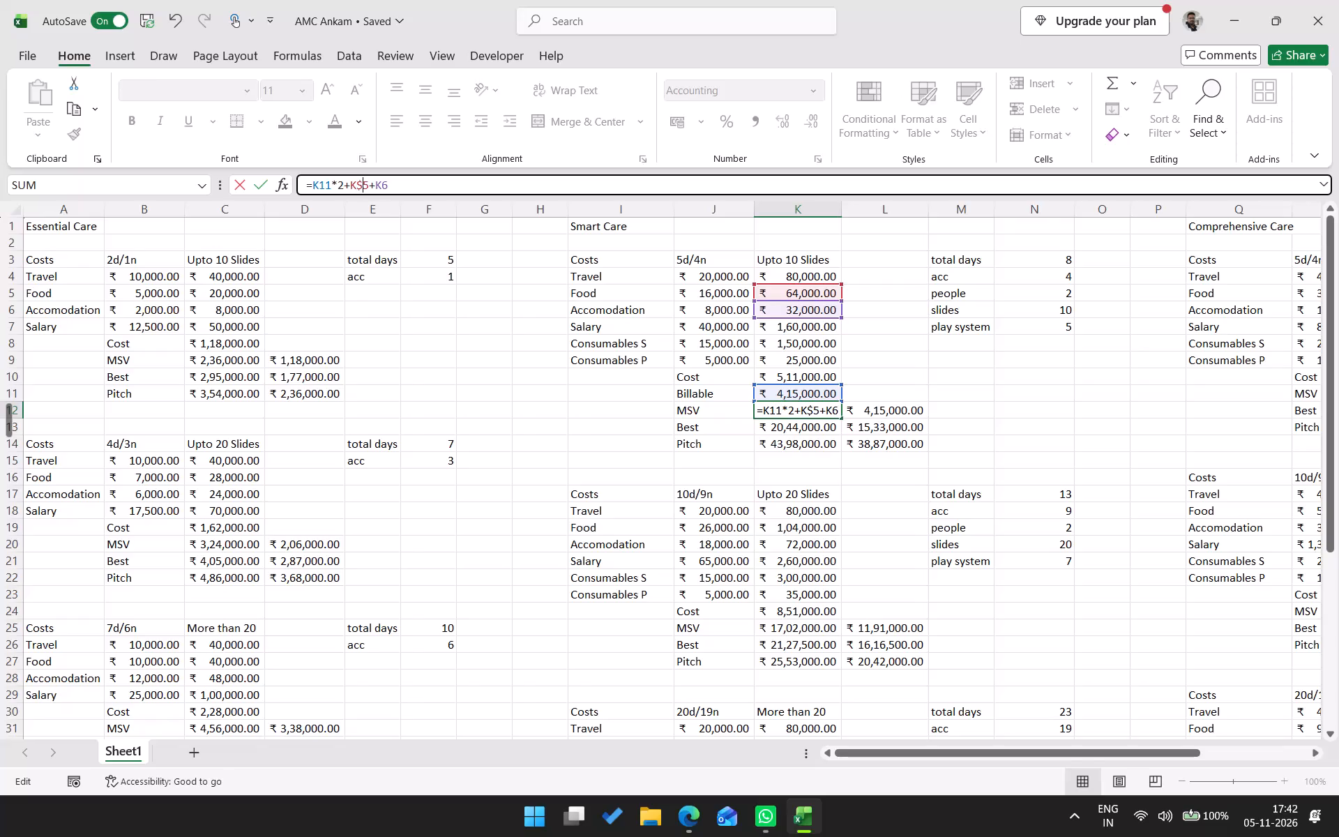
{"action": "key", "text": "Right"}
{"action": "key", "text": "Right"}
{"action": "key", "text": "Right"}
{"action": "key", "text": "shift+Right"}
{"action": "key", "text": "Left"}
{"action": "key", "text": "Right"}
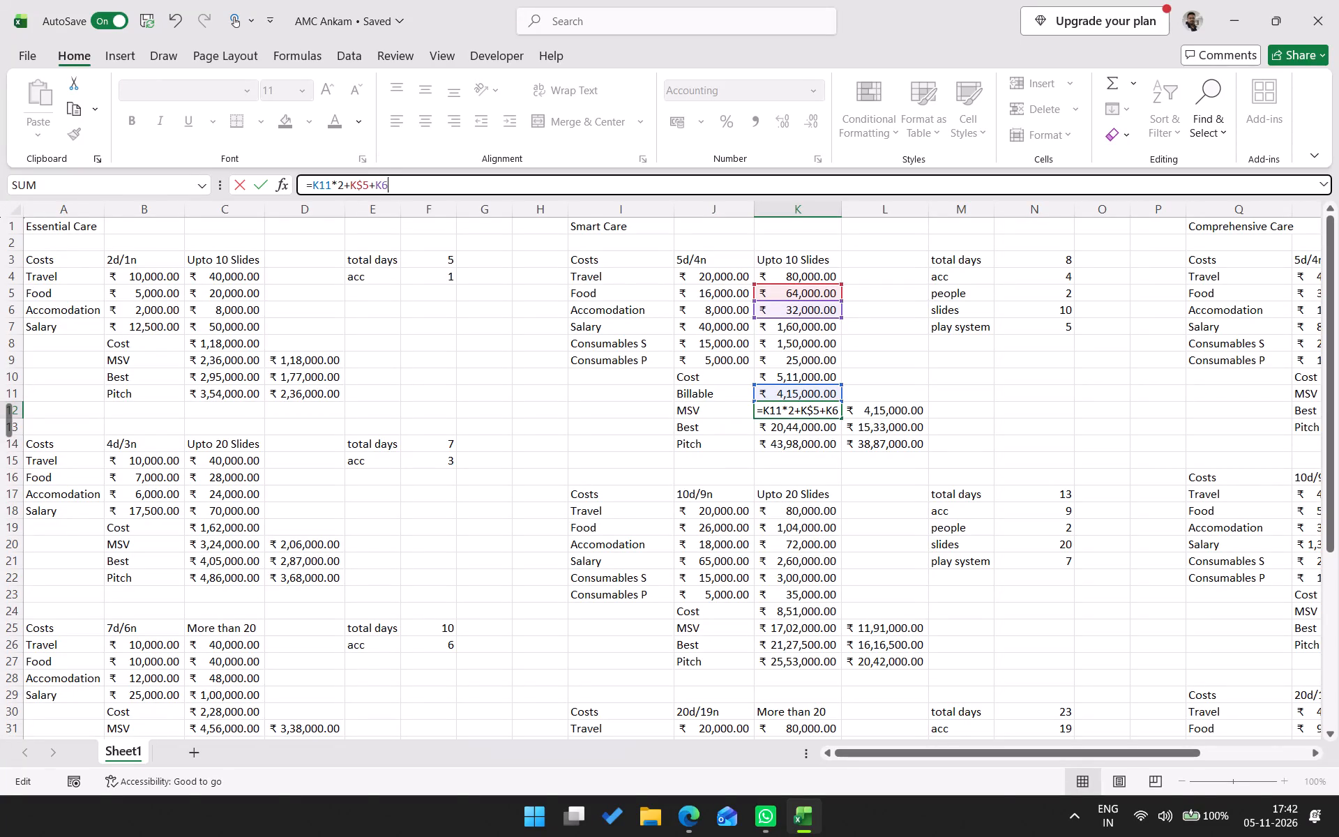
{"action": "key", "text": "Left"}
{"action": "key", "text": "shift+dollar"}
{"action": "key", "text": "Return"}
{"action": "key", "text": "Up"}
{"action": "key", "text": "Up"}
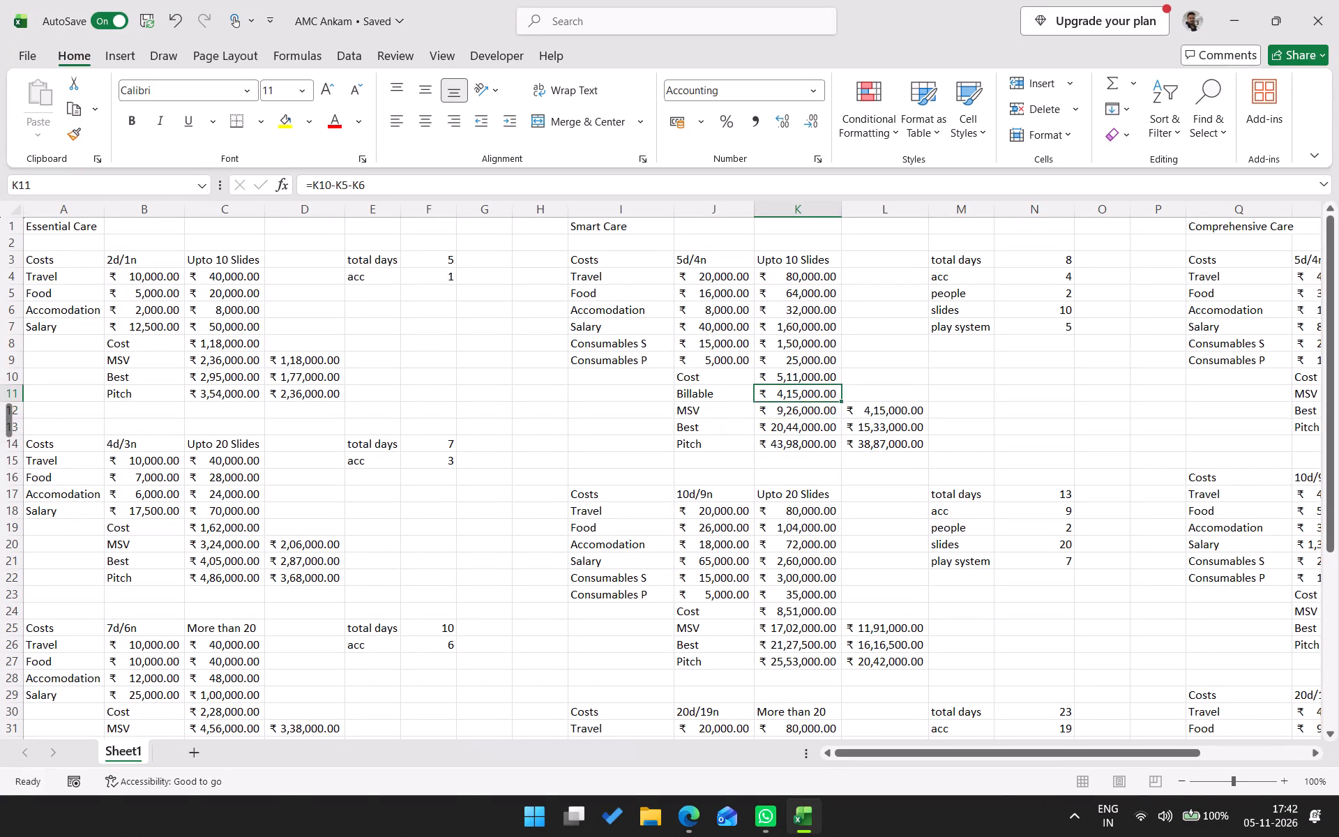
{"action": "key", "text": "Down"}
{"action": "left_click", "coordinate": [444, 163]}
{"action": "left_click", "coordinate": [428, 176]}
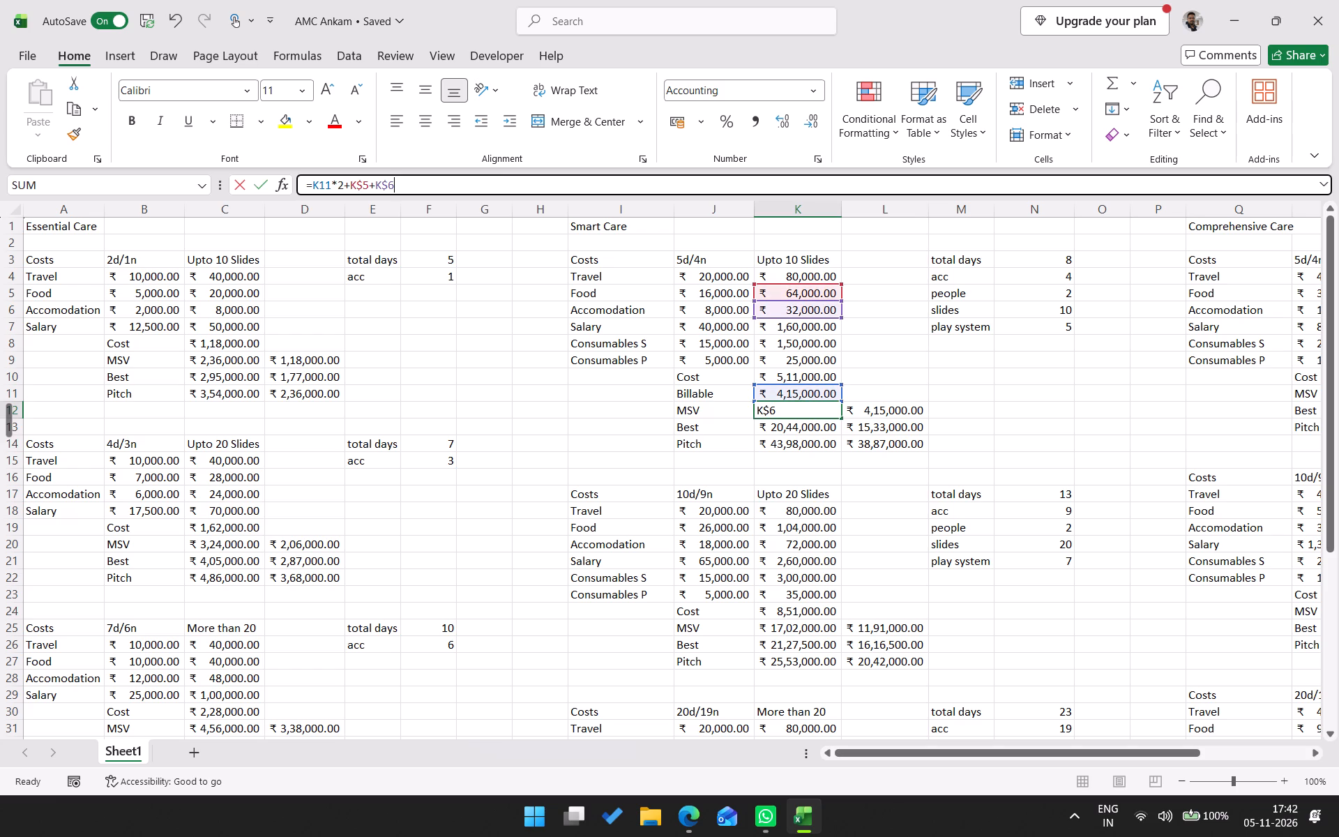
{"action": "key", "text": "Escape"}
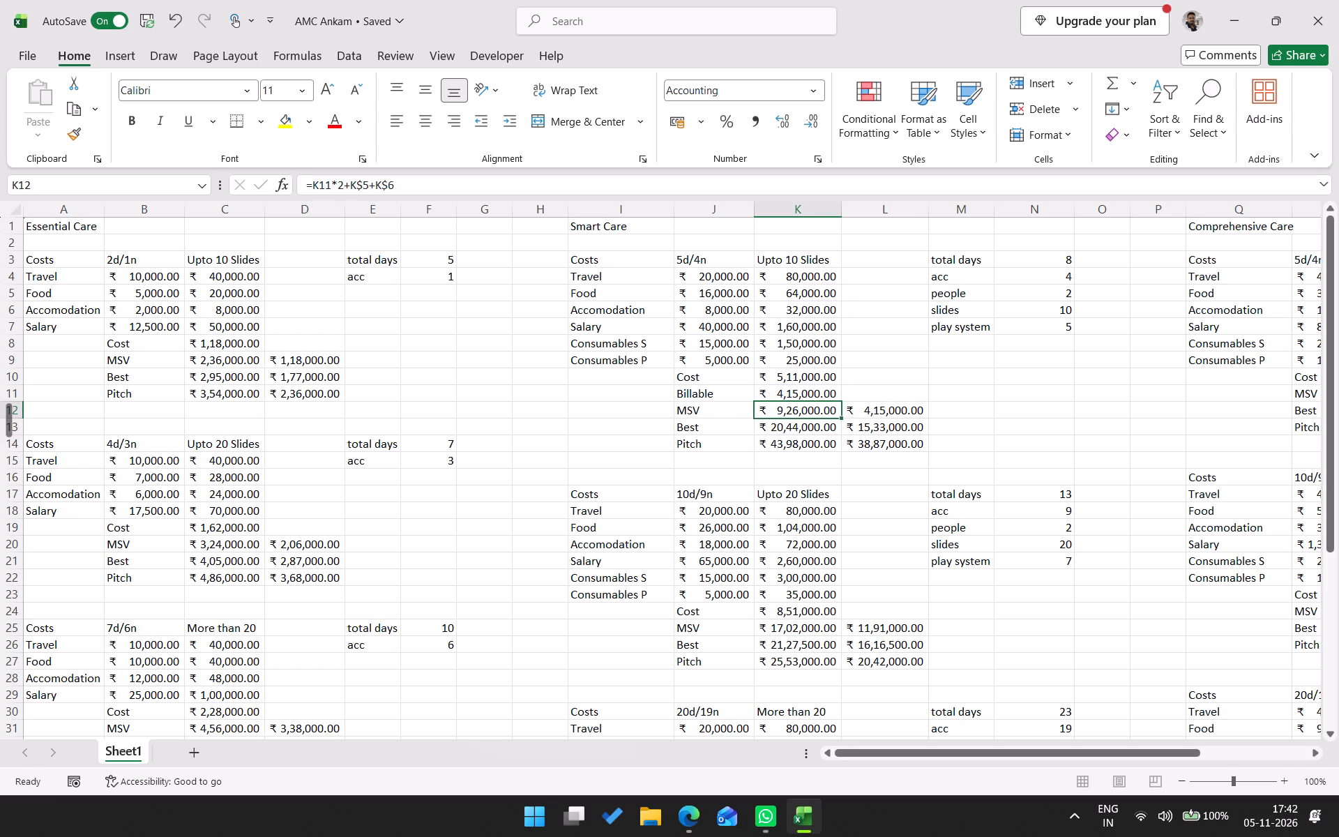
Lock the Billable row reference in the K12 MSV formula, making it =K$11*2+K$5+K$6.
{"action": "left_click", "coordinate": [794, 394]}
{"action": "left_click", "coordinate": [797, 409]}
{"action": "left_click", "coordinate": [317, 188]}
{"action": "key", "text": "shift+dollar"}
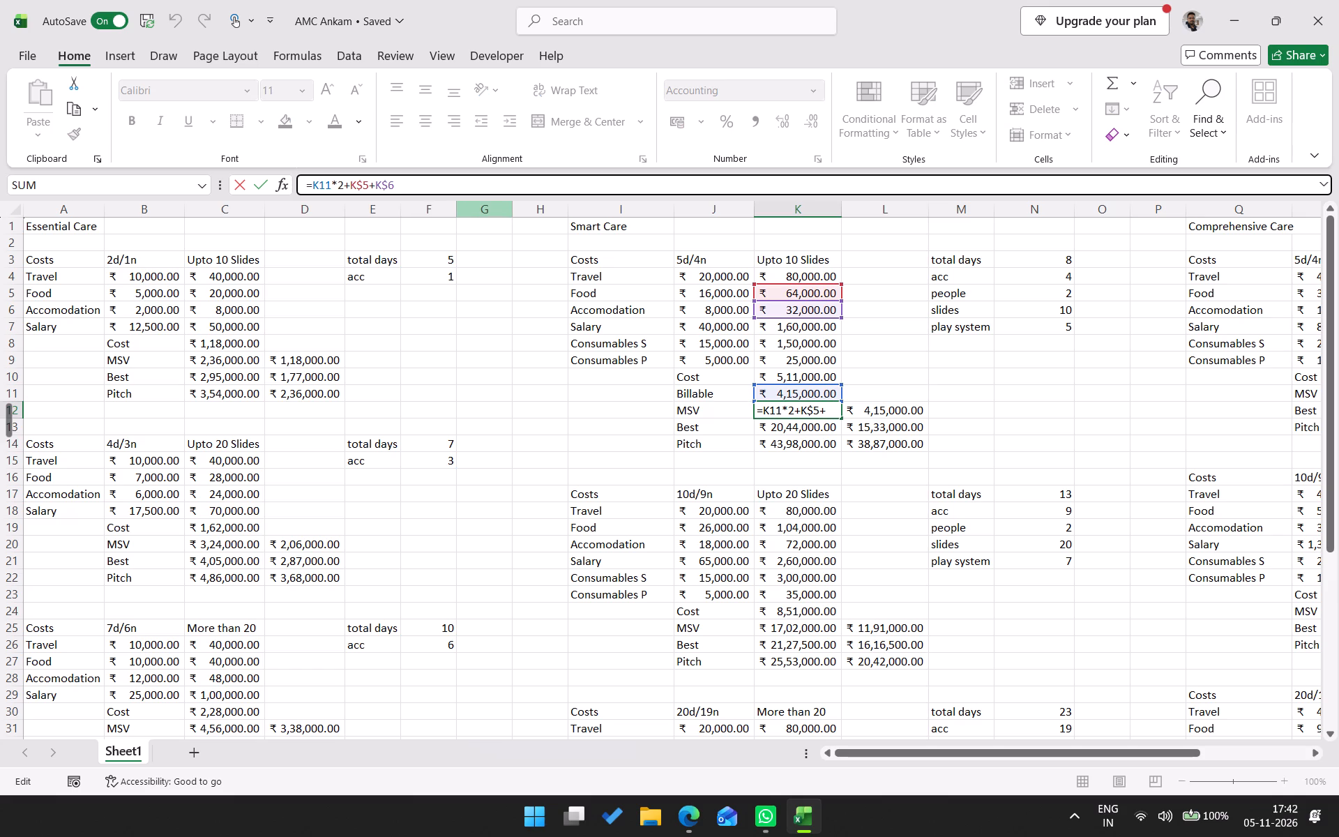
{"action": "key", "text": "Return"}
Fill the MSV formula into the Best cell K13 with a multiplier of 2.5, giving =K$11*2.5+K$5+K$6.
{"action": "key", "text": "Up"}
{"action": "key", "text": "Down"}
{"action": "key", "text": "ctrl+d"}
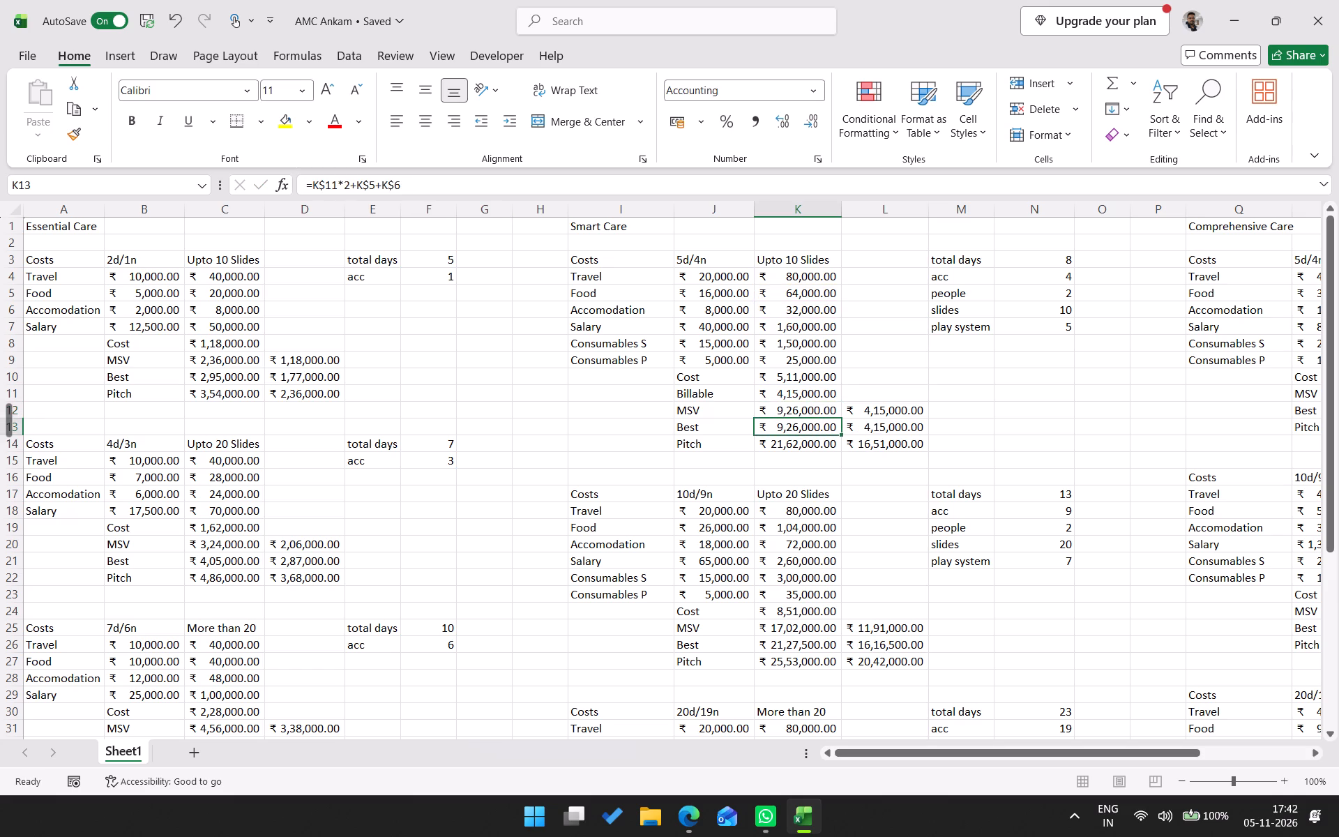
{"action": "left_click", "coordinate": [349, 190]}
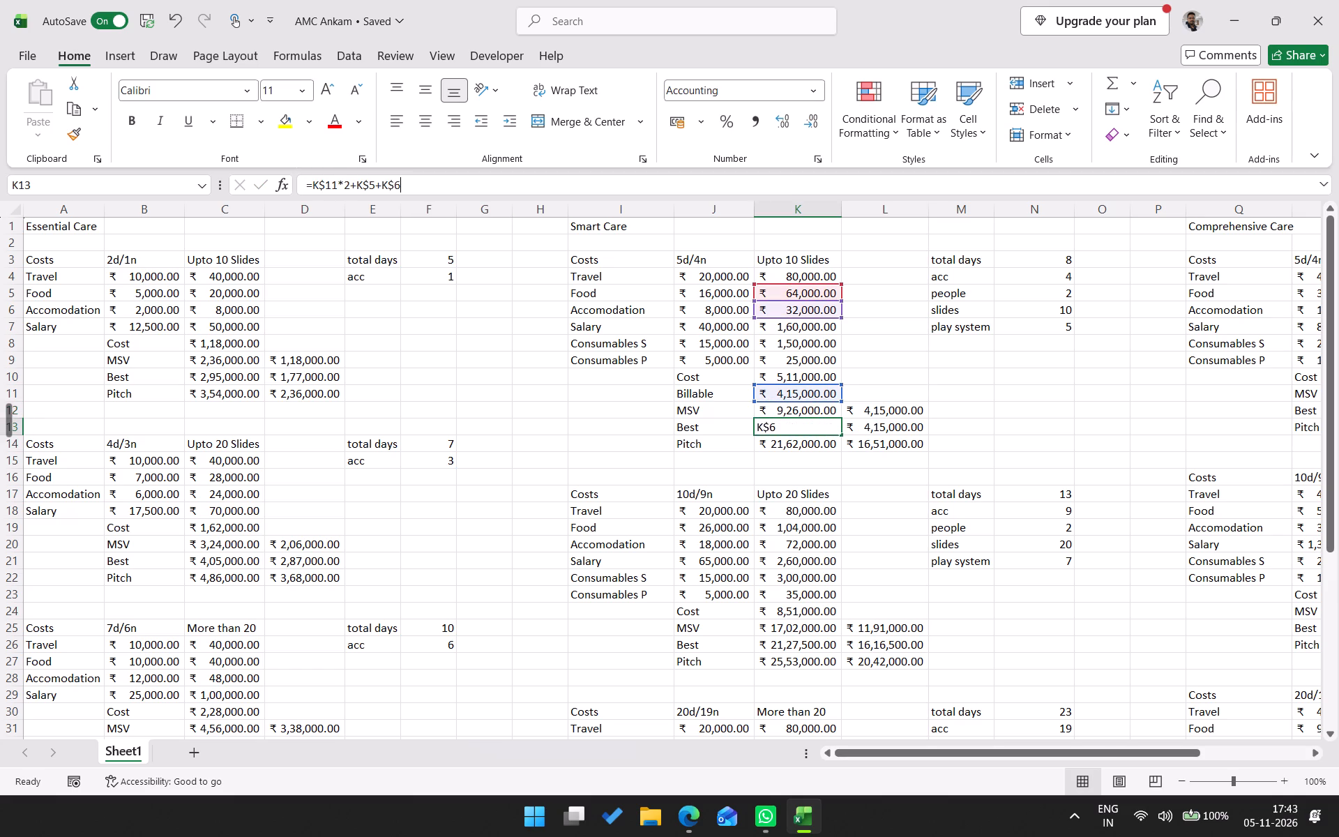
{"action": "type", "text": ".5"}
{"action": "key", "text": "Return"}
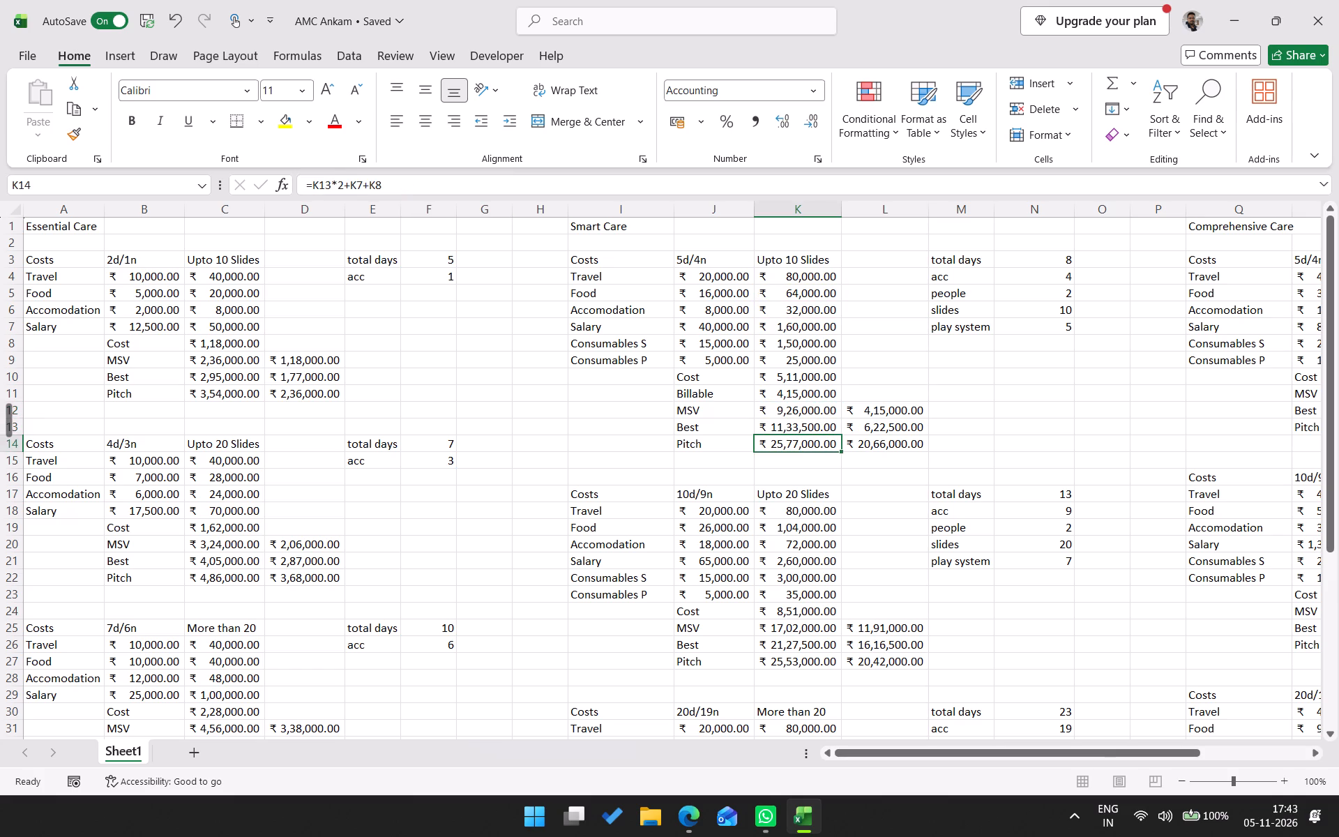
Fill the Best formula into the Pitch cell K14 with a multiplier of 3, giving =K$11*3+K$5+K$6, and save the workbook.
{"action": "key", "text": "ctrl+d"}
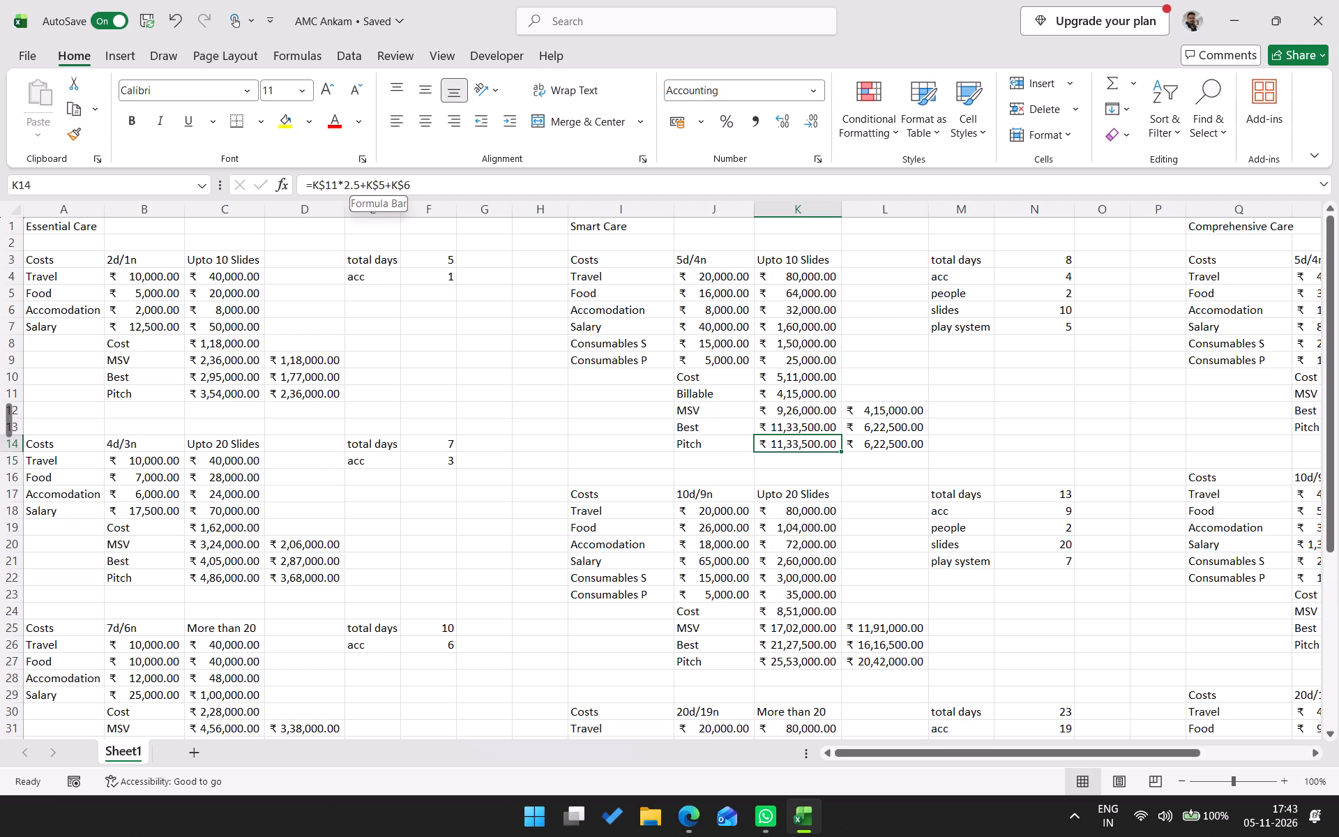
{"action": "left_click_drag", "start_coordinate": [343, 186], "coordinate": [357, 188]}
{"action": "key", "text": "3"}
{"action": "key", "text": "Return"}
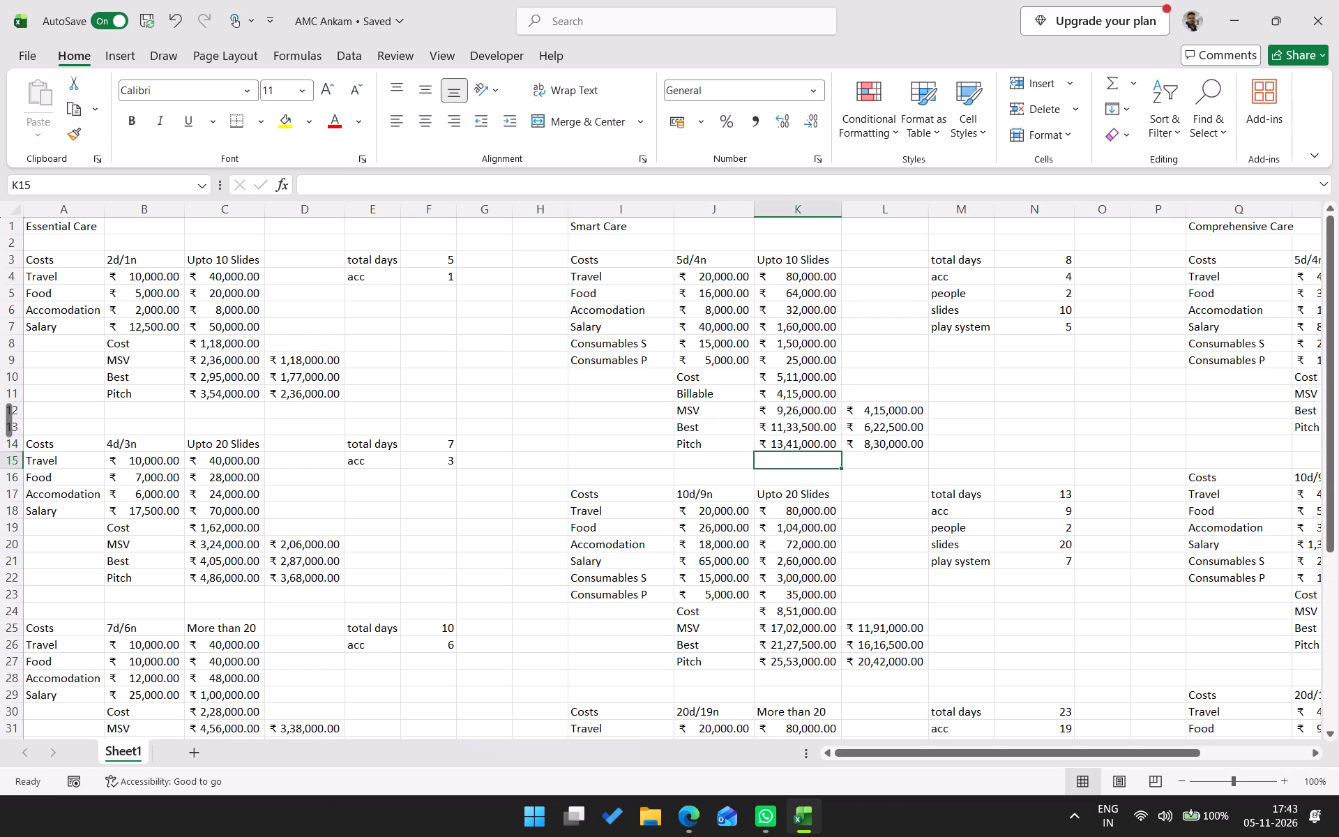
{"action": "key", "text": "ctrl+s"}
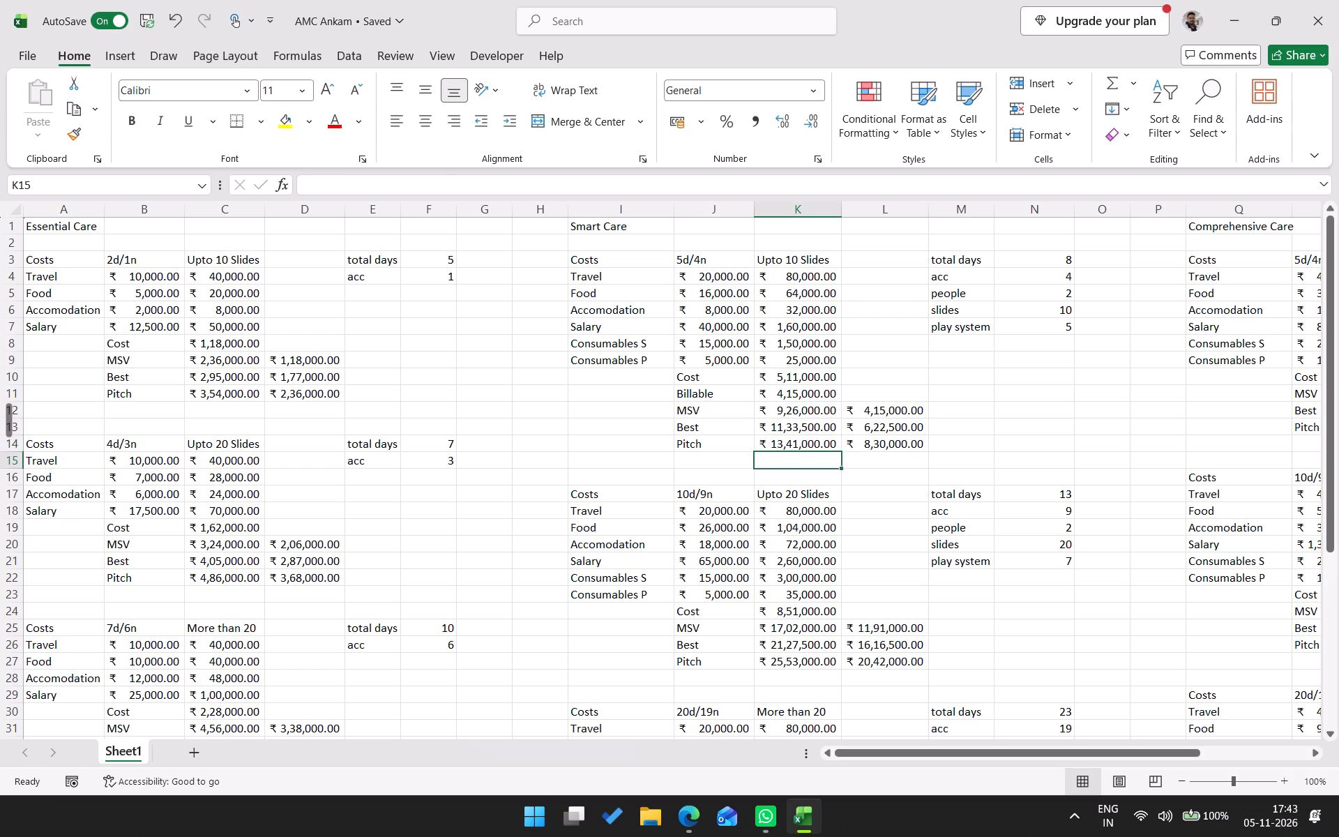
Review the Smart Care 5d/4n MSV, Pitch and Best formulas and the Food and Accomodation amounts, and save the workbook.
{"action": "left_click", "coordinate": [816, 411]}
{"action": "left_click", "coordinate": [444, 188]}
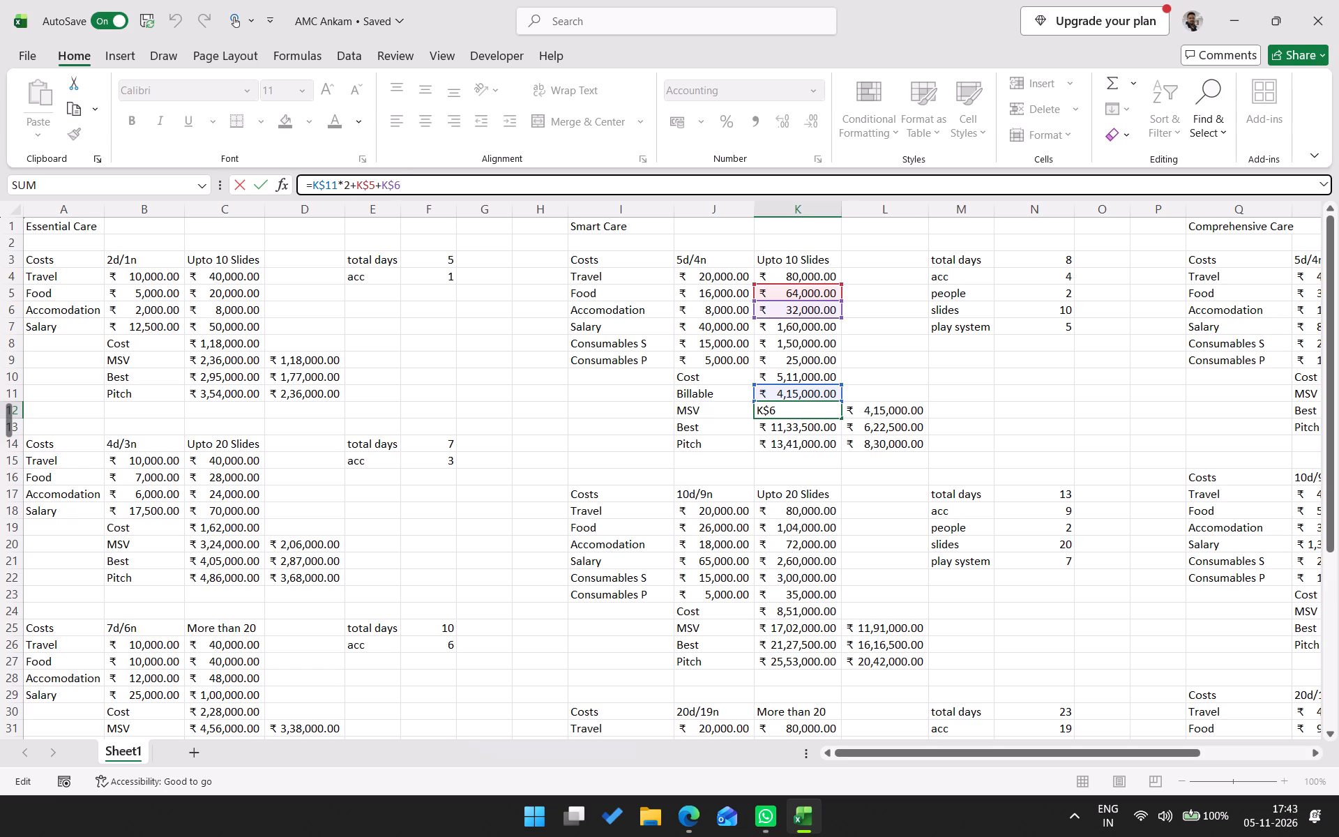
{"action": "key", "text": "Escape"}
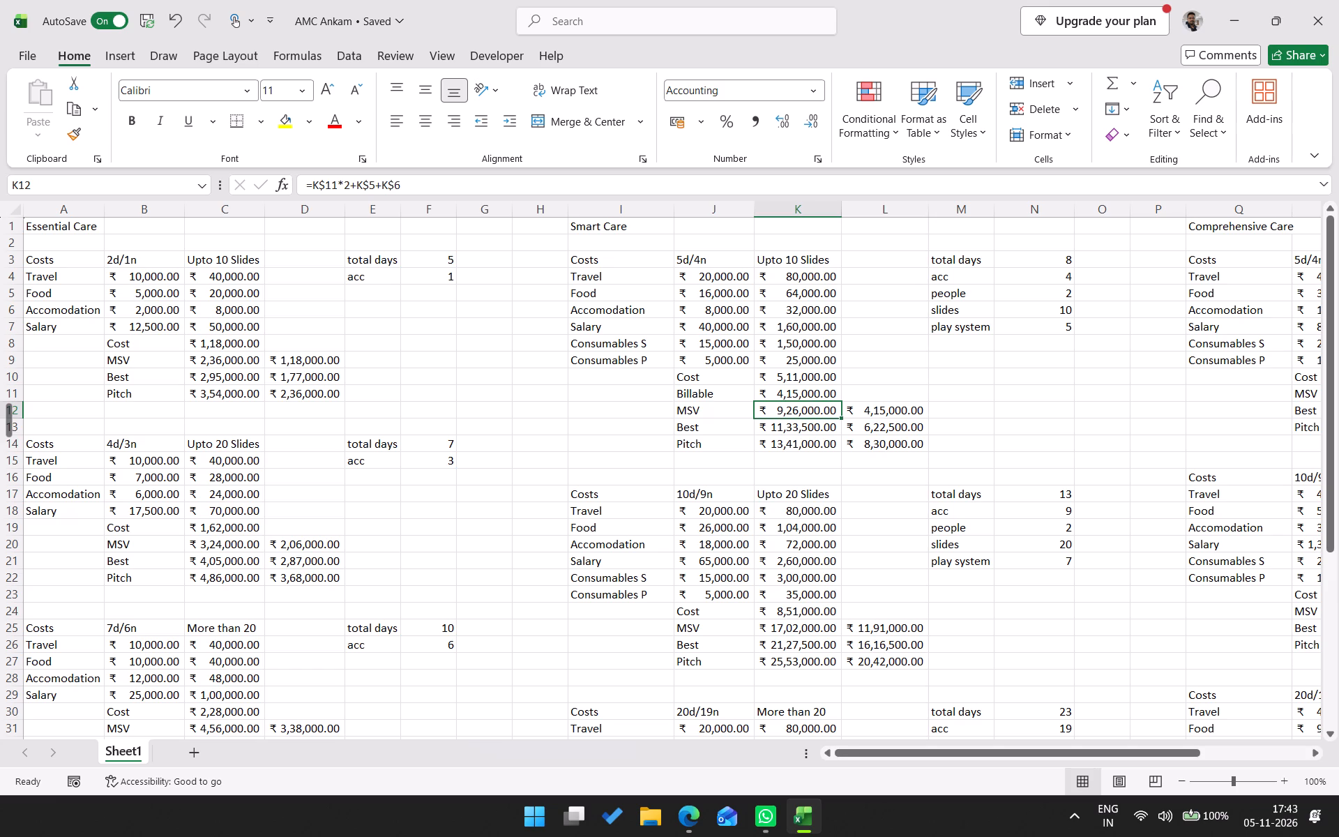
{"action": "left_click_drag", "start_coordinate": [797, 294], "coordinate": [797, 309]}
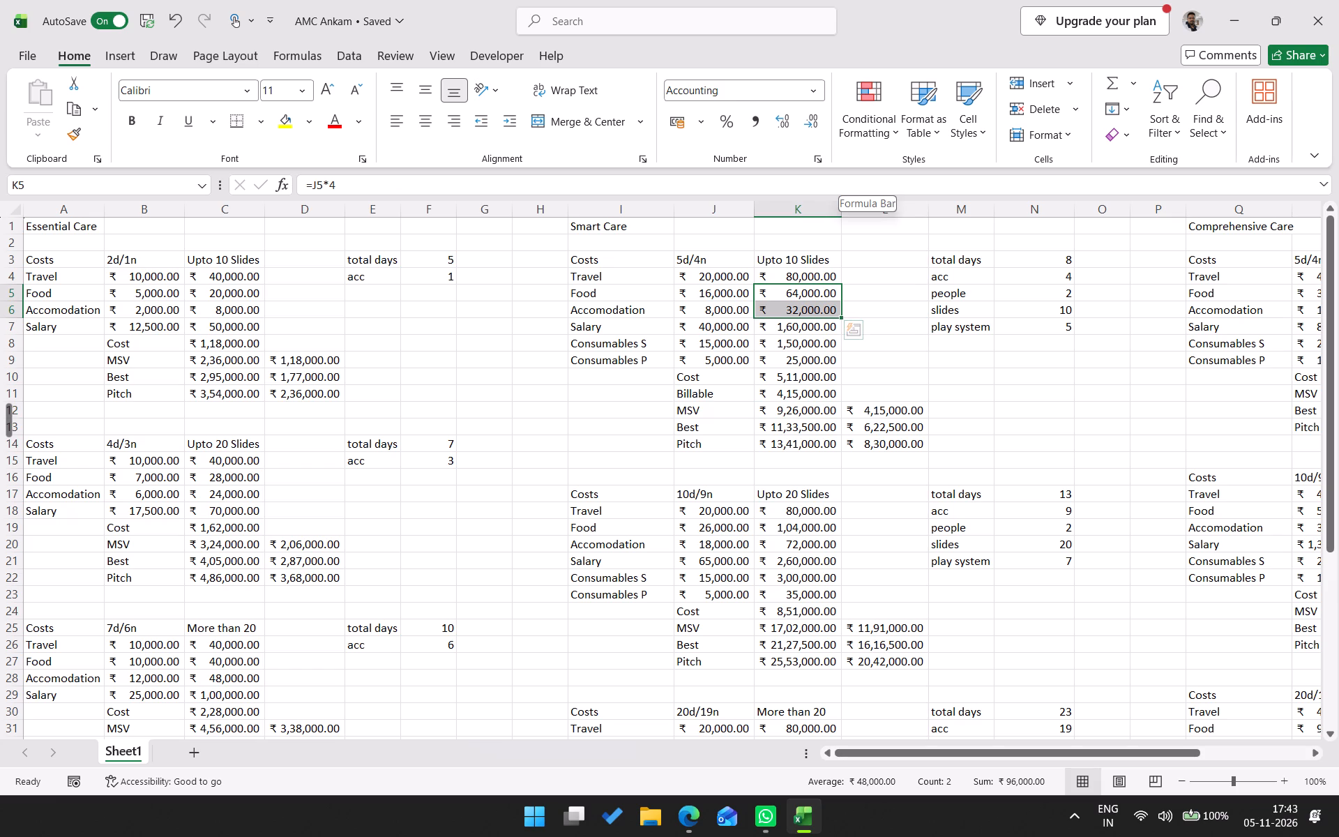
{"action": "left_click", "coordinate": [792, 448]}
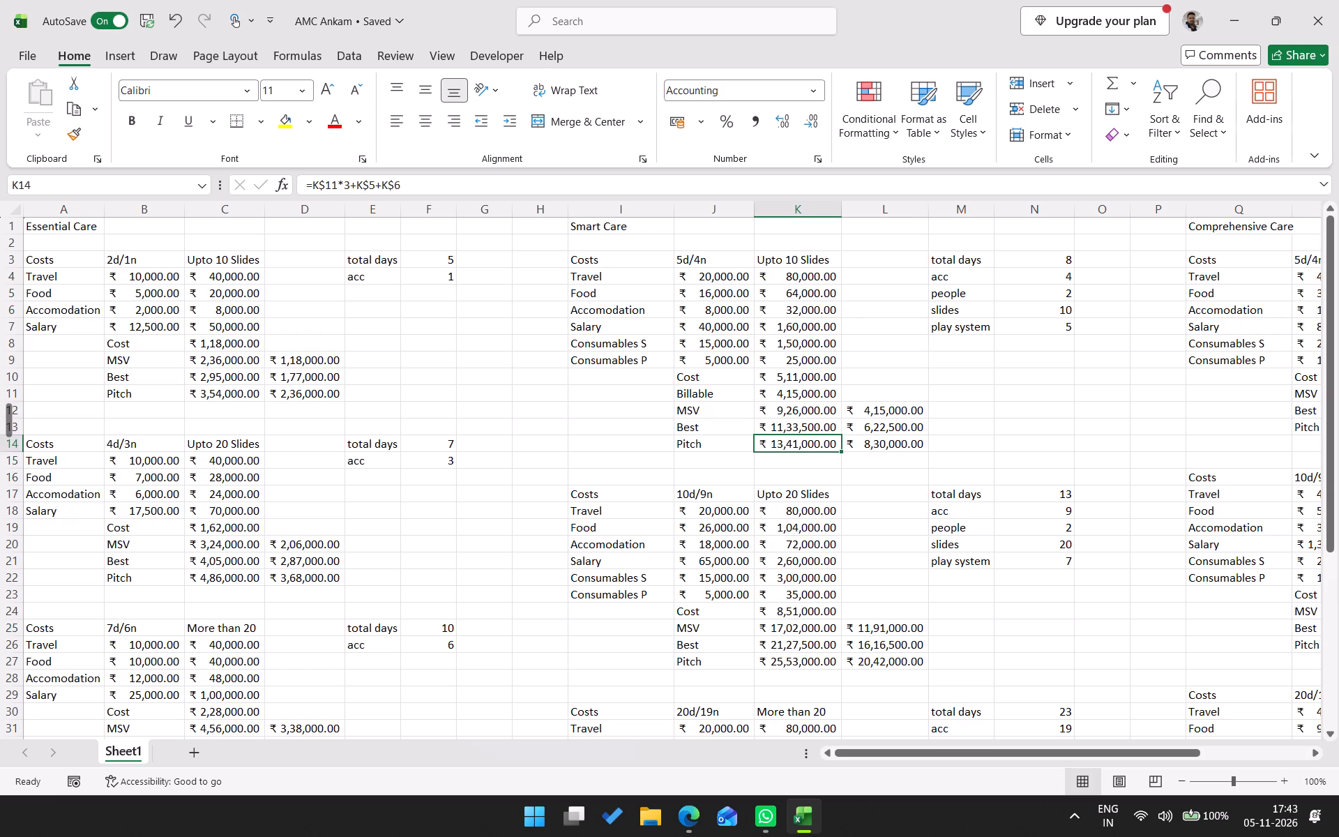
{"action": "left_click", "coordinate": [792, 425]}
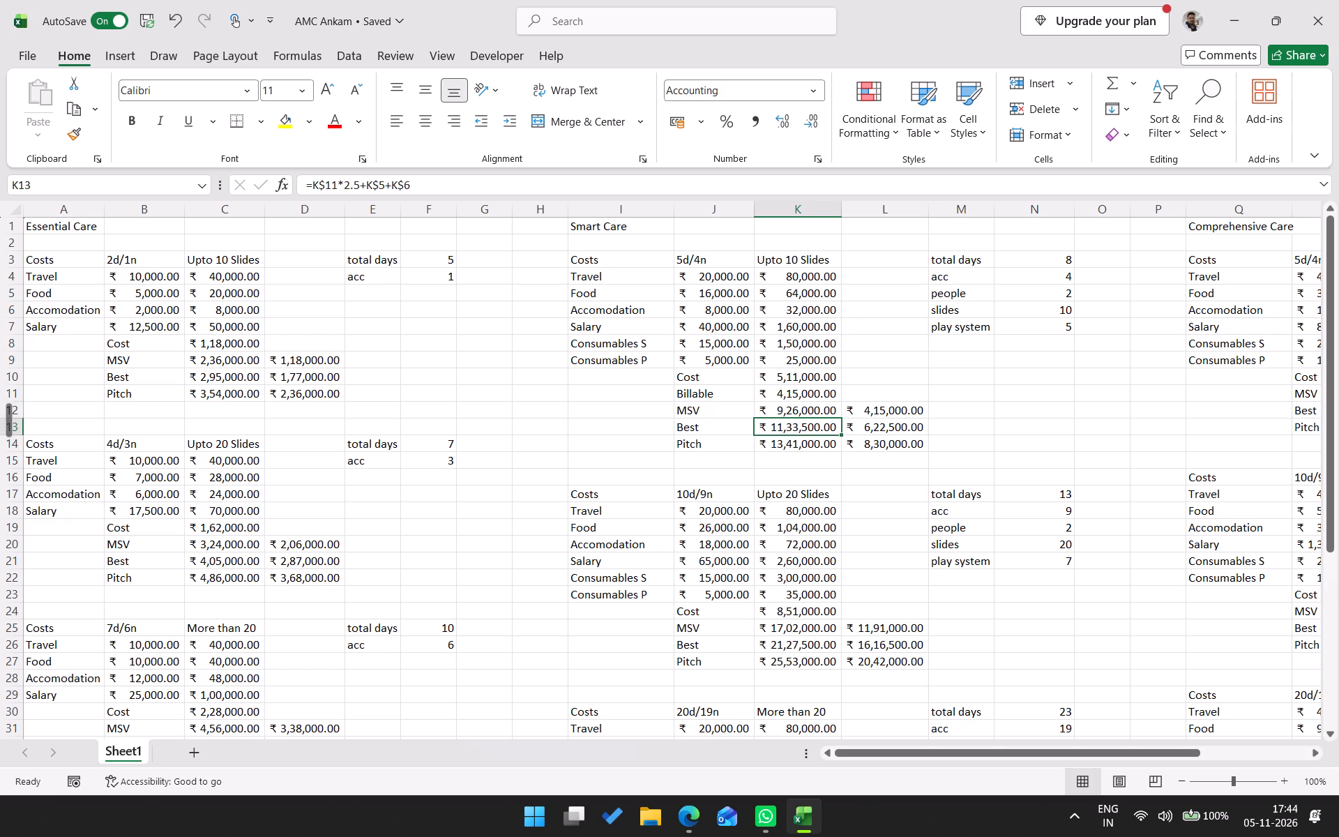
{"action": "key", "text": "ctrl+s"}
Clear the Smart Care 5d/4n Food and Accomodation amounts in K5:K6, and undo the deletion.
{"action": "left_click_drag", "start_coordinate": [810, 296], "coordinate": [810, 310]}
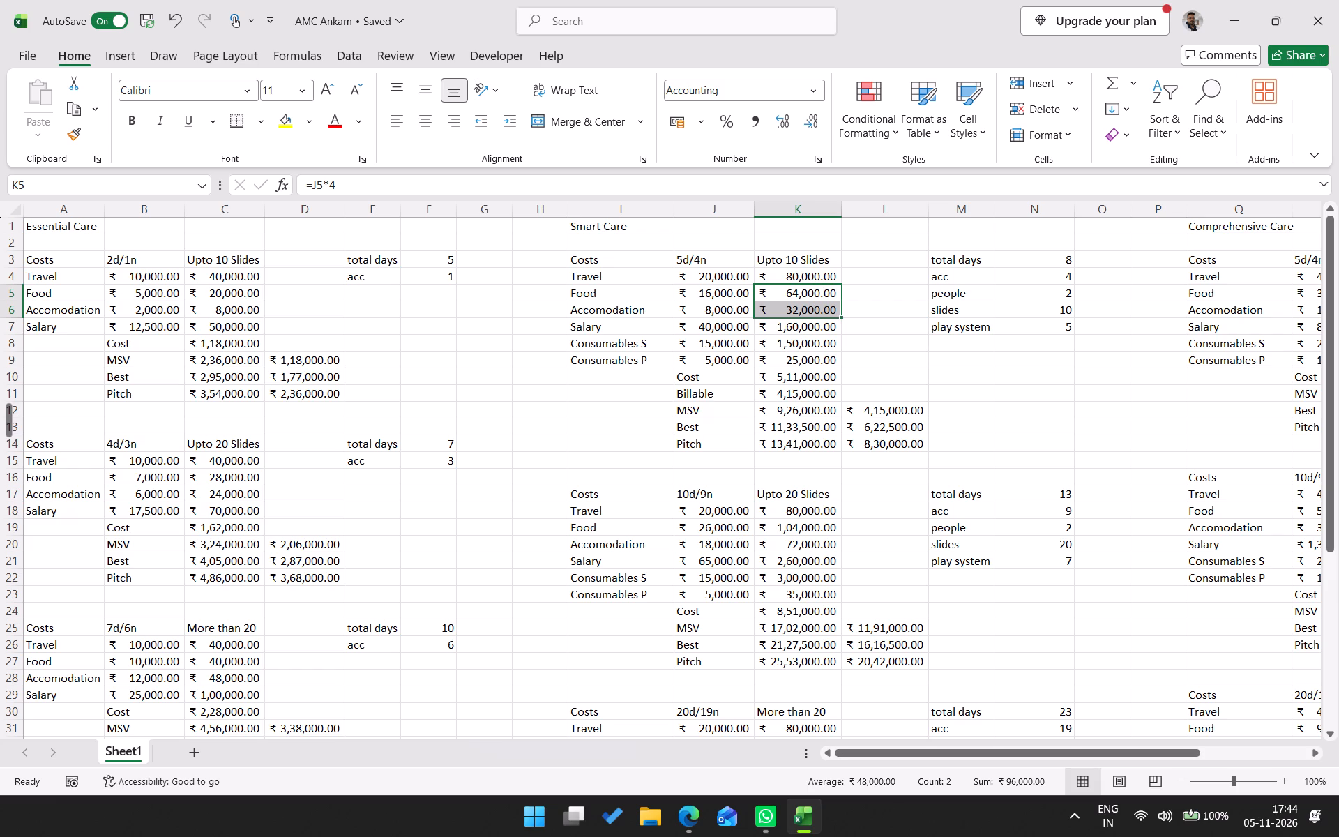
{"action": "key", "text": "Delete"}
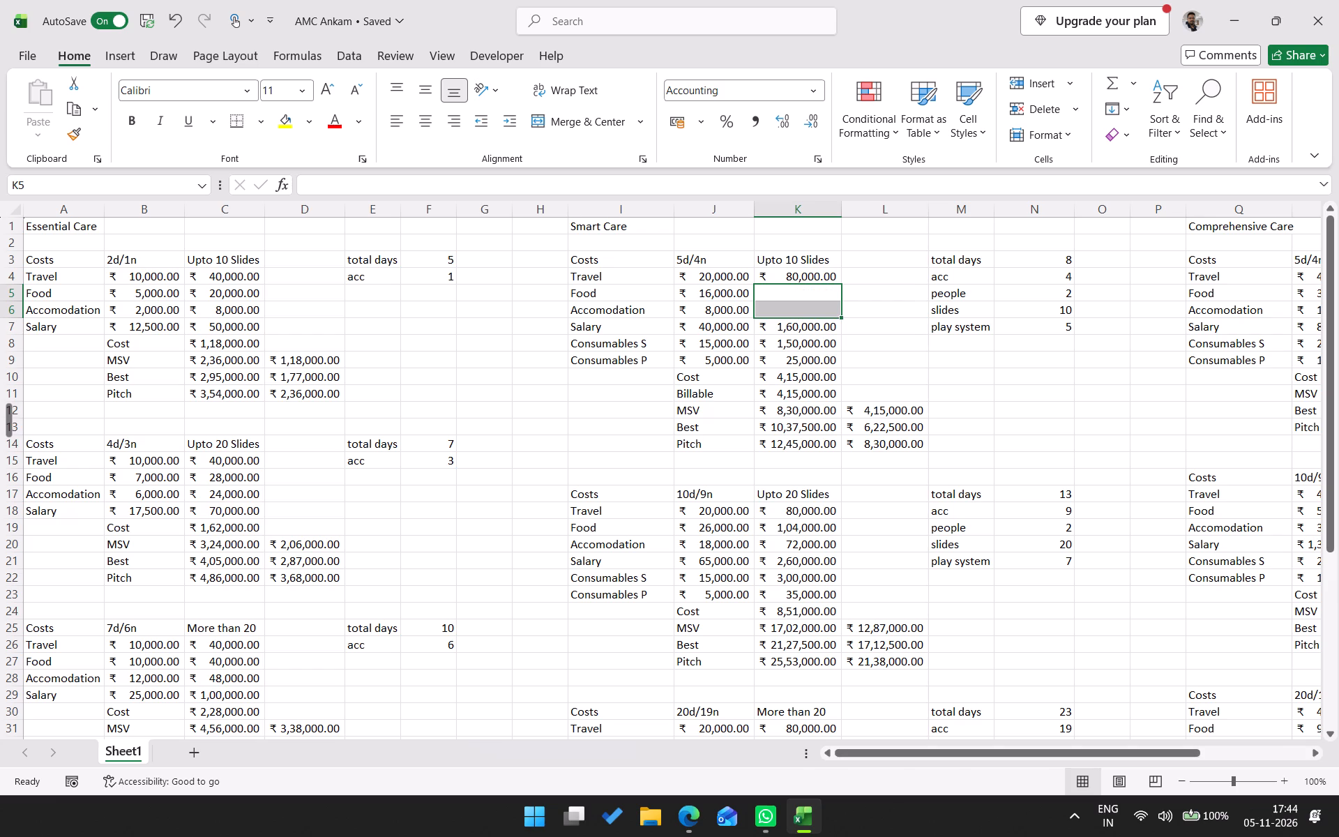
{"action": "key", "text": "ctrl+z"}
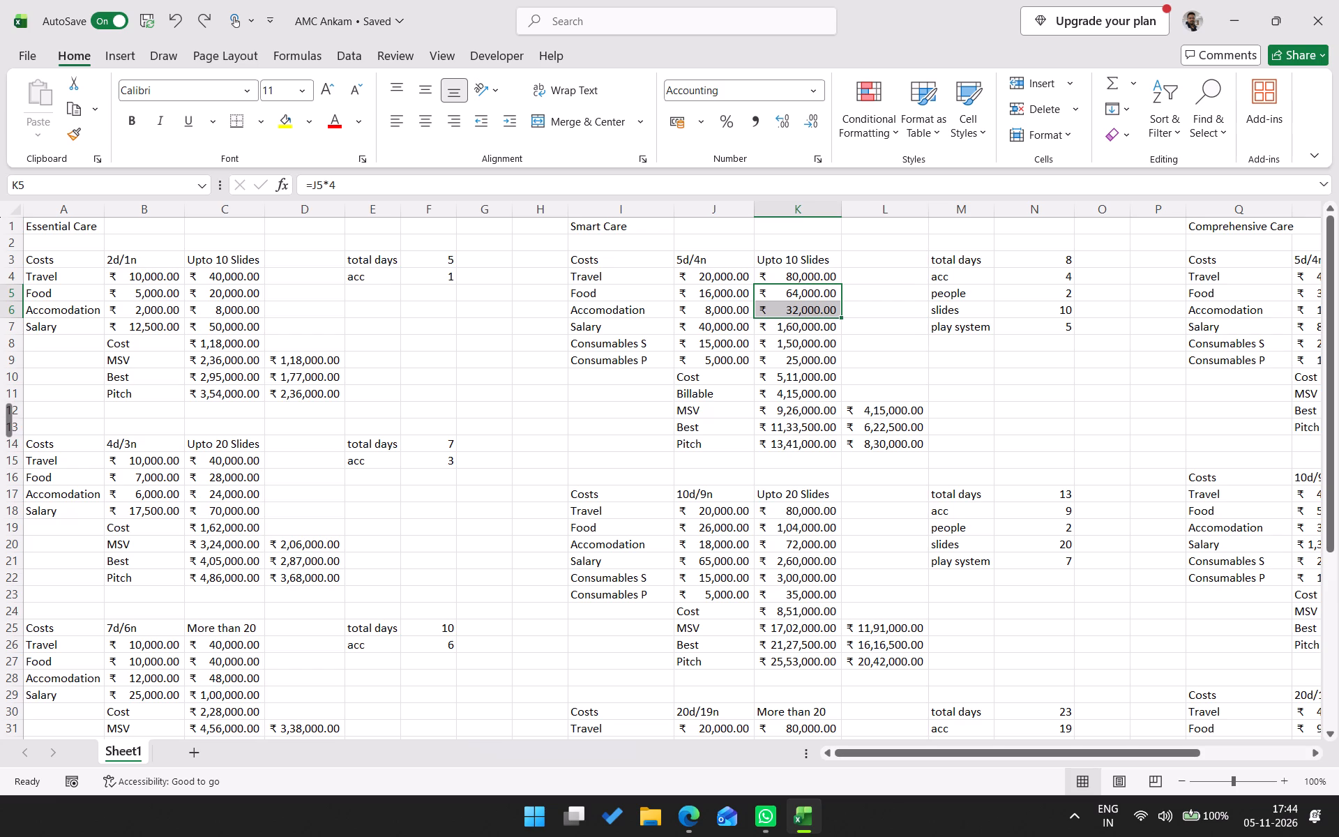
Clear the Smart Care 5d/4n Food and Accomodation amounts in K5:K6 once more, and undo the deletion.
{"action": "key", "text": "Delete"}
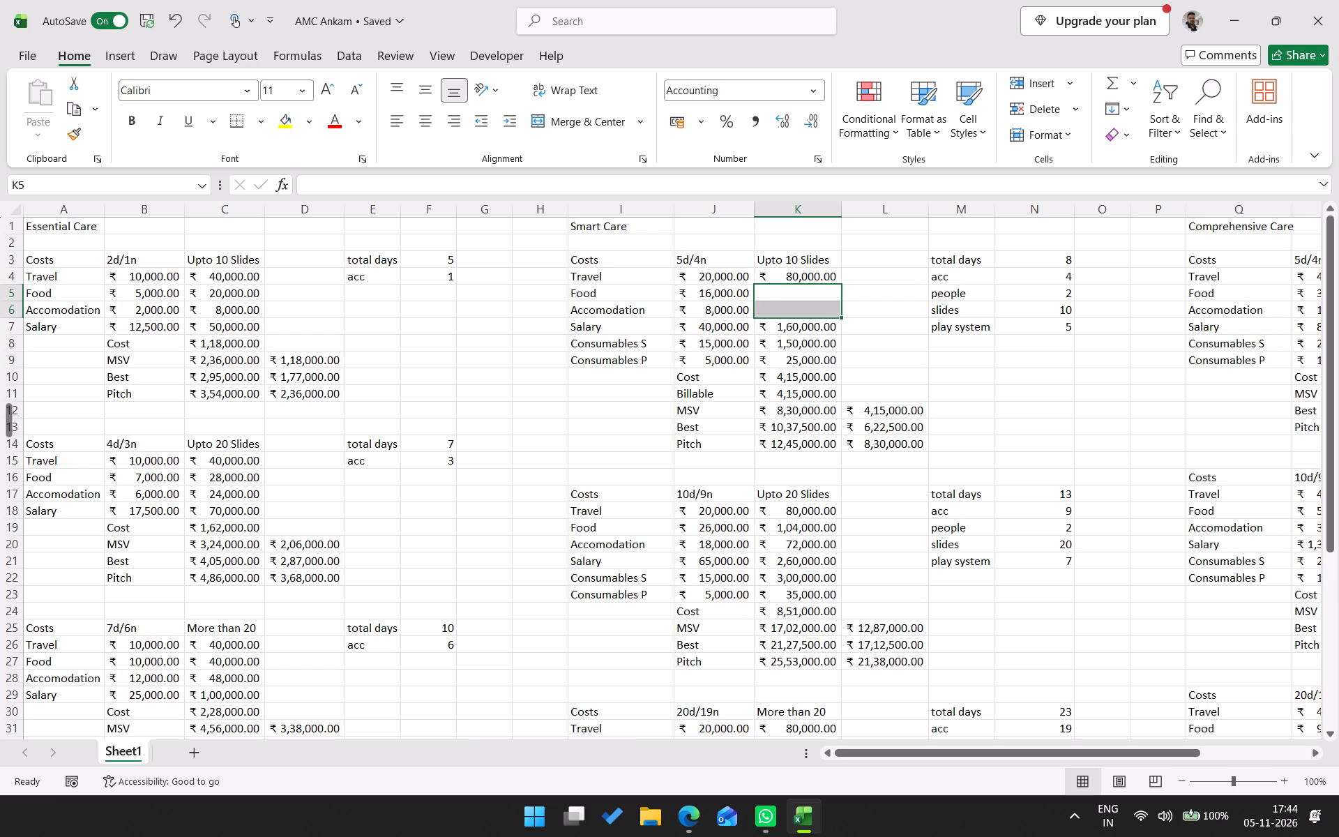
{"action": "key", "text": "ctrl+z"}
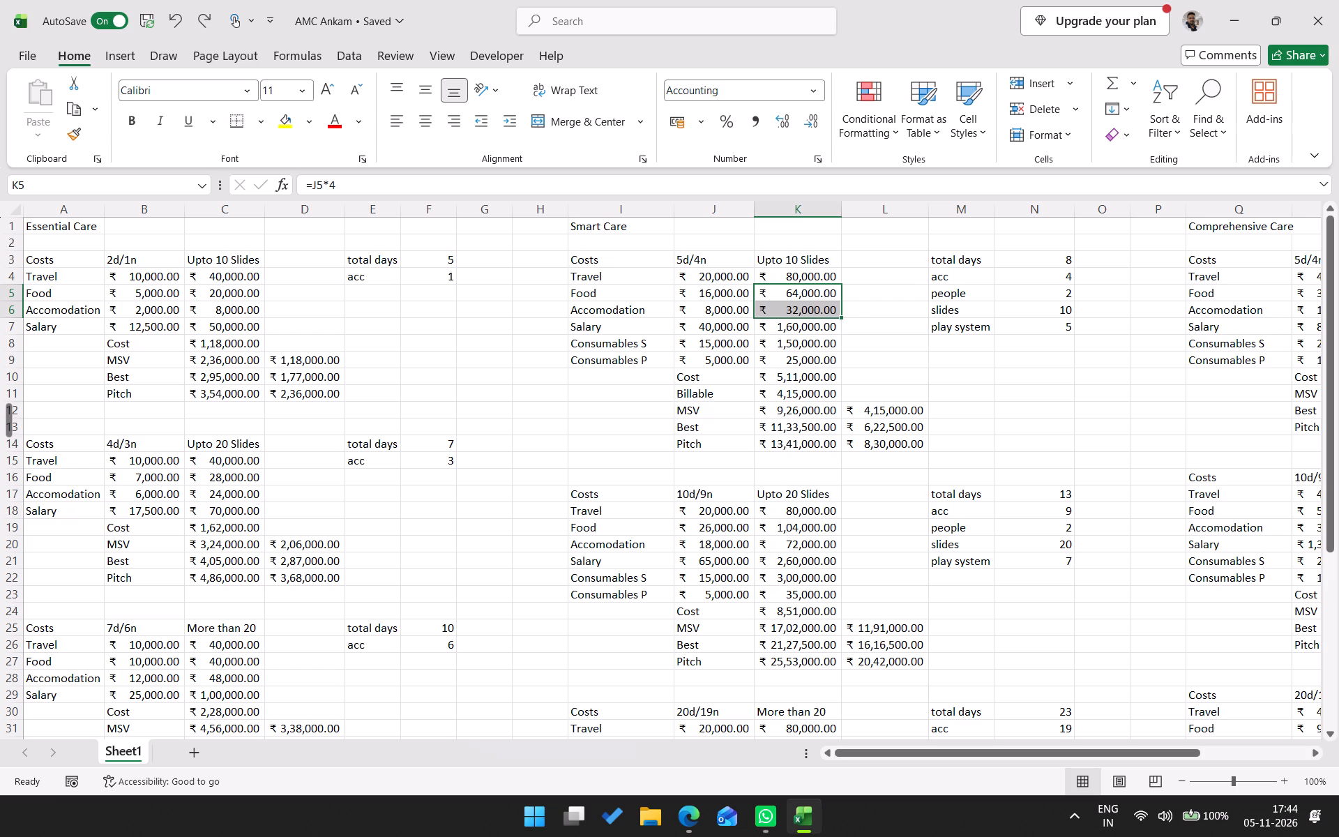
Check the Smart Care 5d/4n Cost formula in K10 and save the workbook.
{"action": "left_click", "coordinate": [836, 383]}
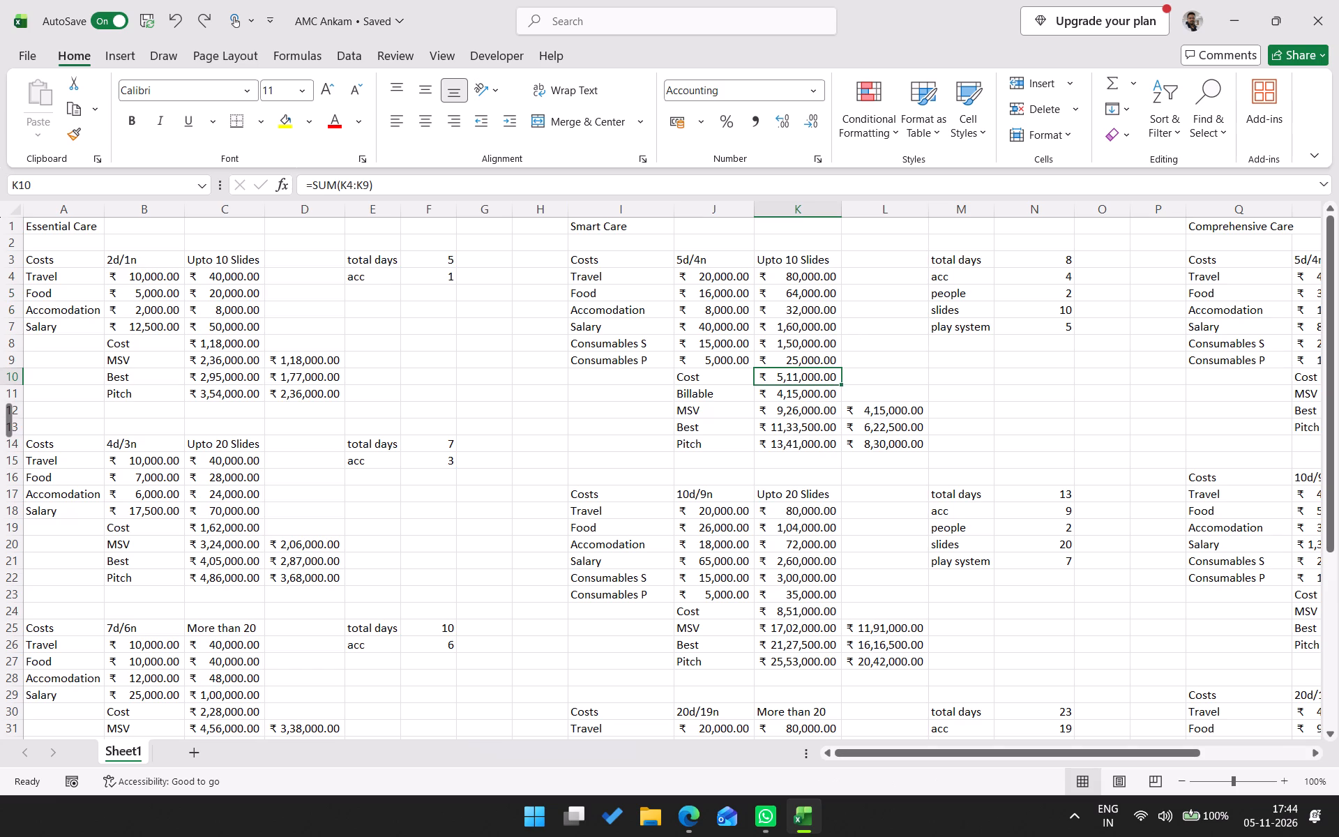
{"action": "key", "text": "ctrl+s"}
Check the Smart Care 5d/4n Travel formula in K4 and select the Food and Accomodation amounts in K5:K6.
{"action": "left_click", "coordinate": [789, 276]}
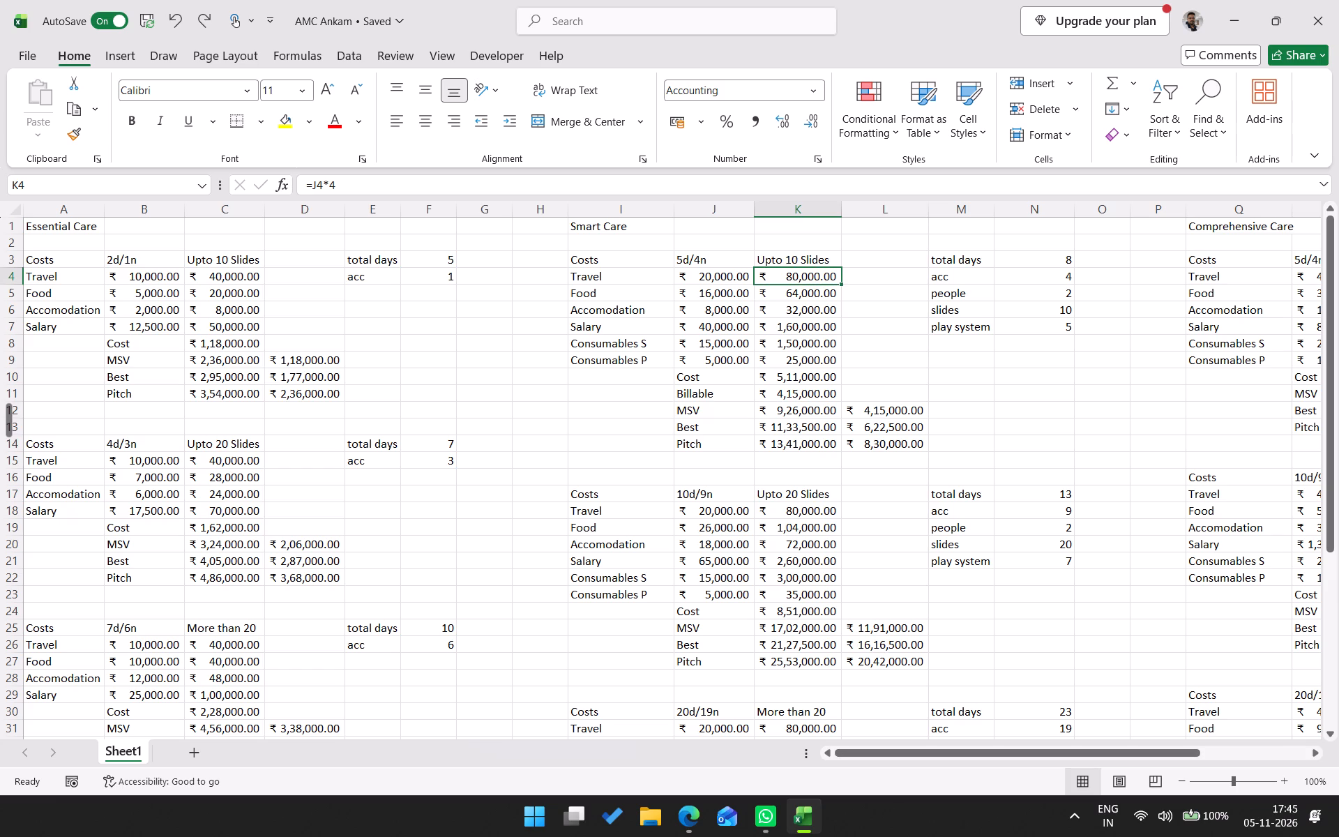
{"action": "left_click_drag", "start_coordinate": [799, 295], "coordinate": [799, 309]}
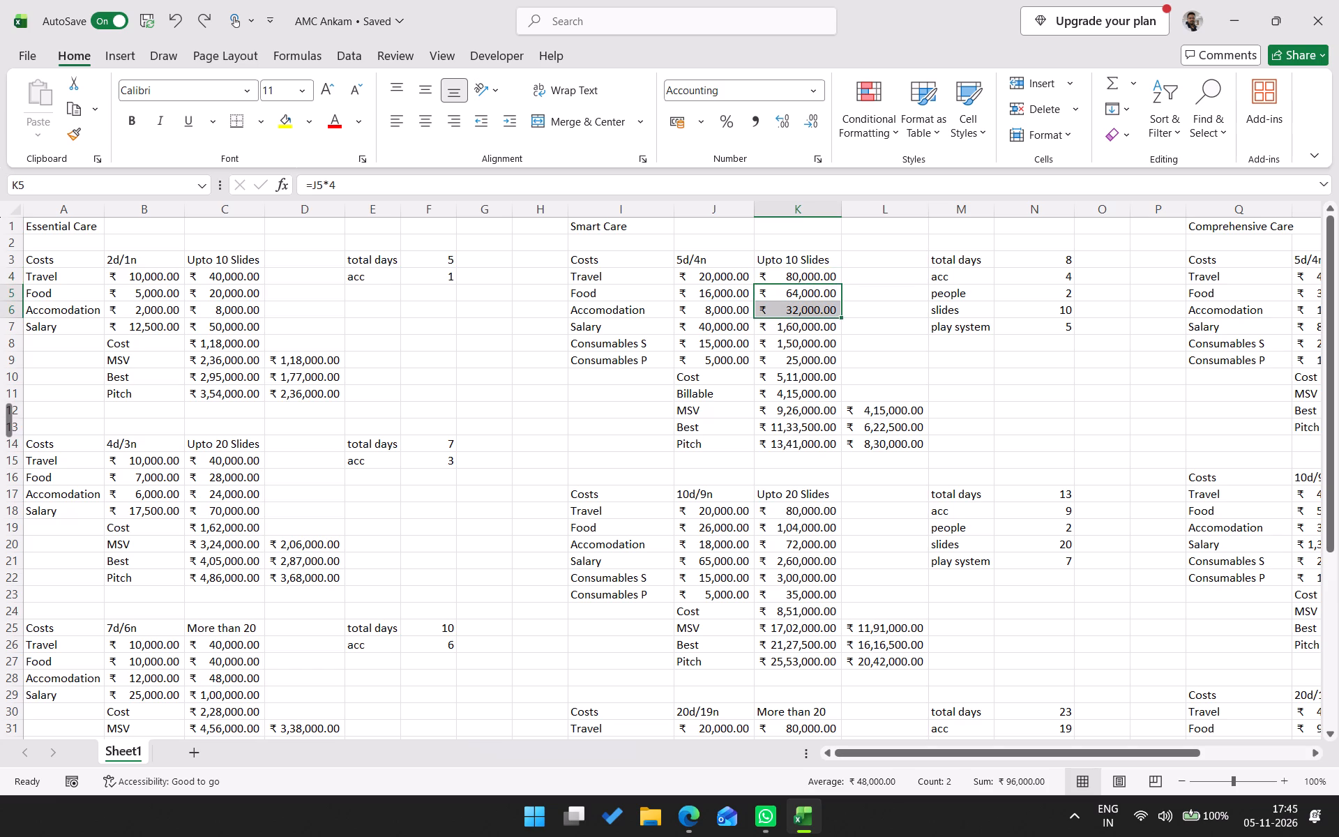
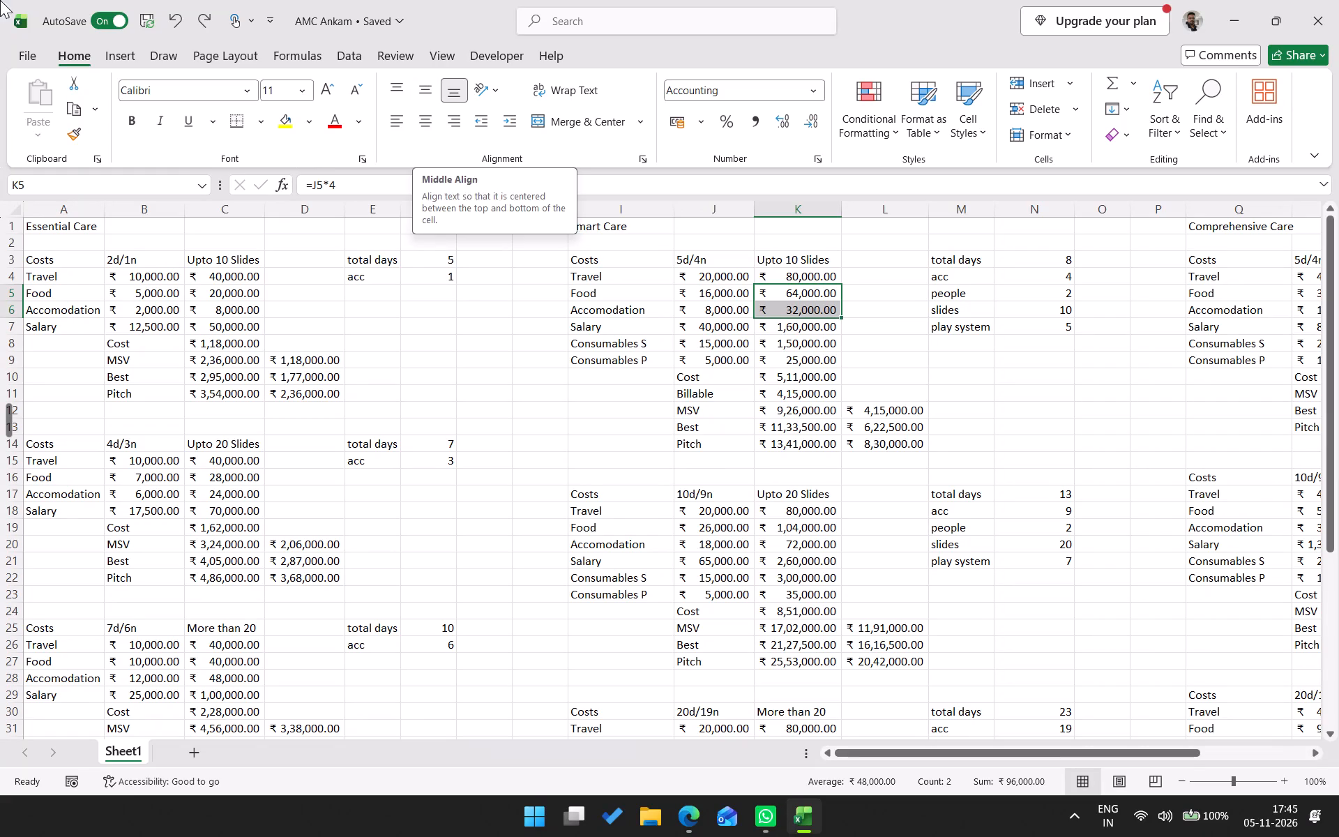
Insert blank cells across A9:F9 above the Essential Care 2d/1n MSV row, shifting the existing cells down.
{"action": "left_click", "coordinate": [602, 246]}
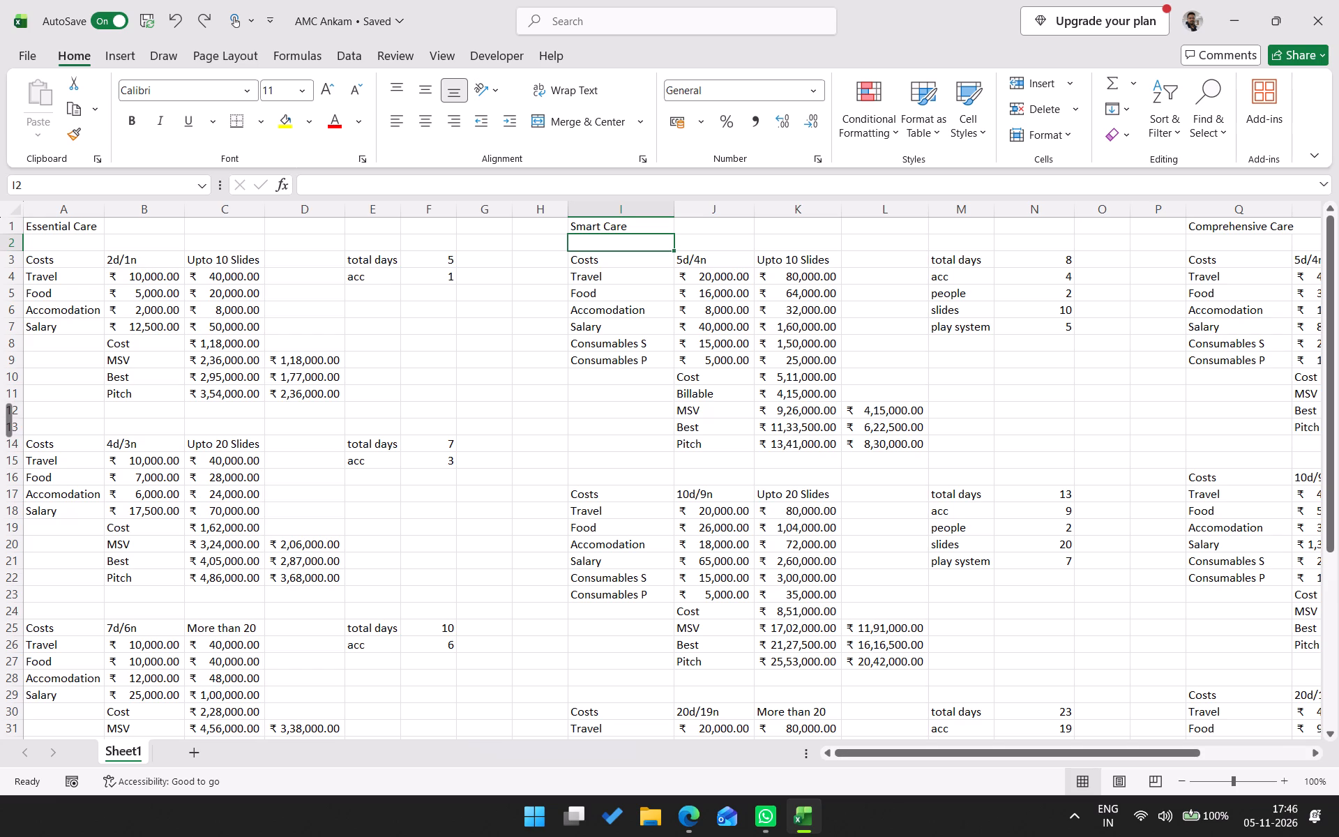
{"action": "left_click_drag", "start_coordinate": [115, 363], "coordinate": [414, 363]}
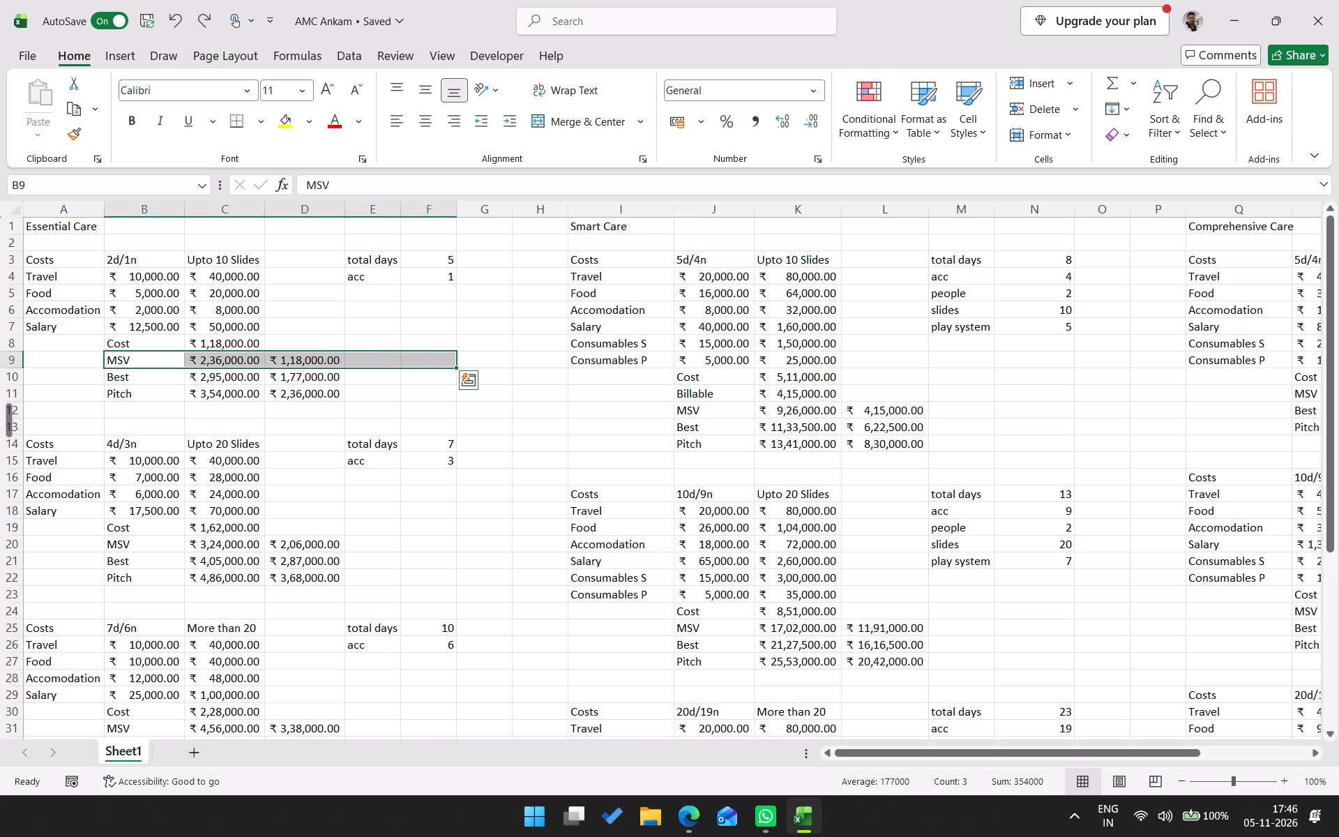
{"action": "key", "text": "Left"}
{"action": "key", "text": "shift+Right"}
{"action": "key", "text": "shift+Right"}
{"action": "key", "text": "shift+Right"}
{"action": "key", "text": "shift+Right"}
{"action": "key", "text": "shift+Right"}
{"action": "key", "text": "shift+Right"}
{"action": "key", "text": "shift+Left"}
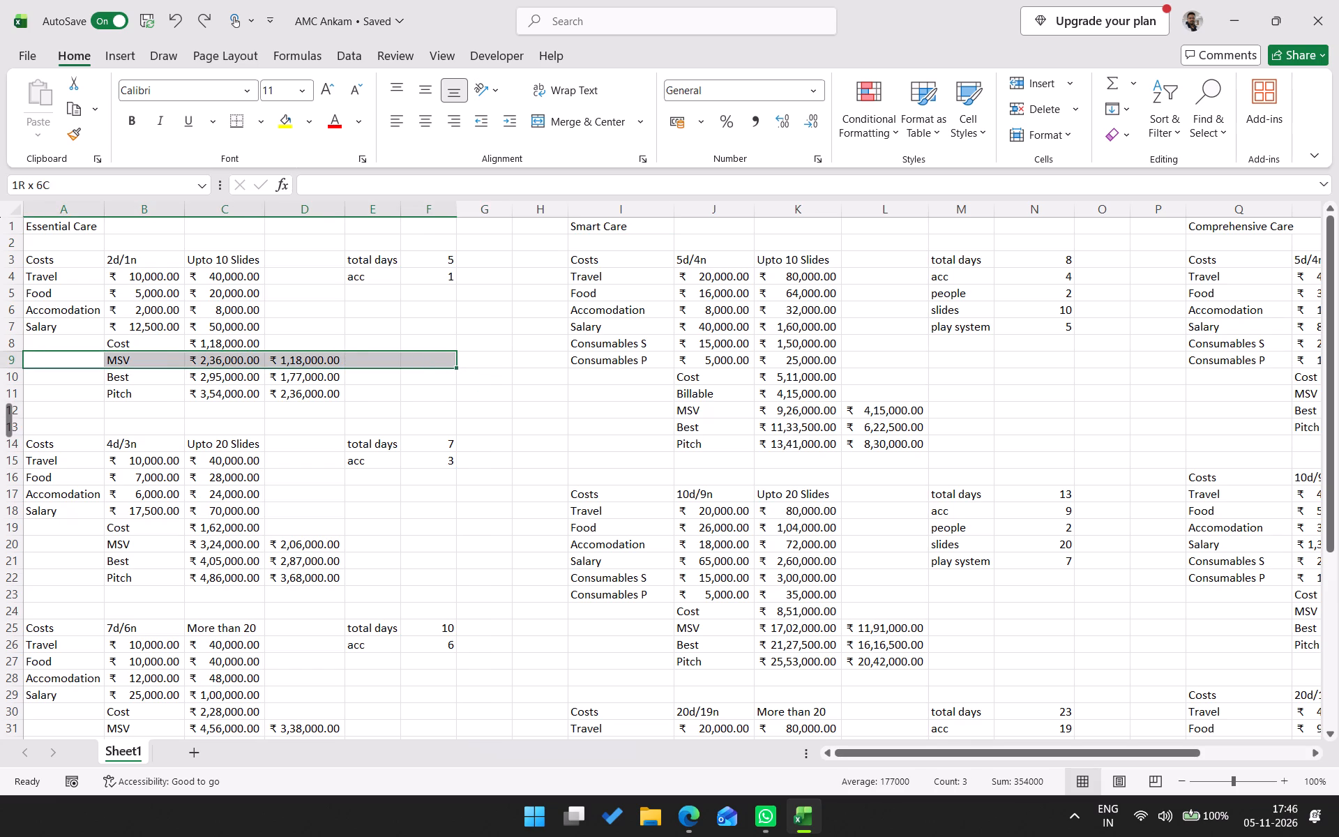
{"action": "key", "text": "ctrl+shift+equal"}
{"action": "key", "text": "Down"}
{"action": "key", "text": "Return"}
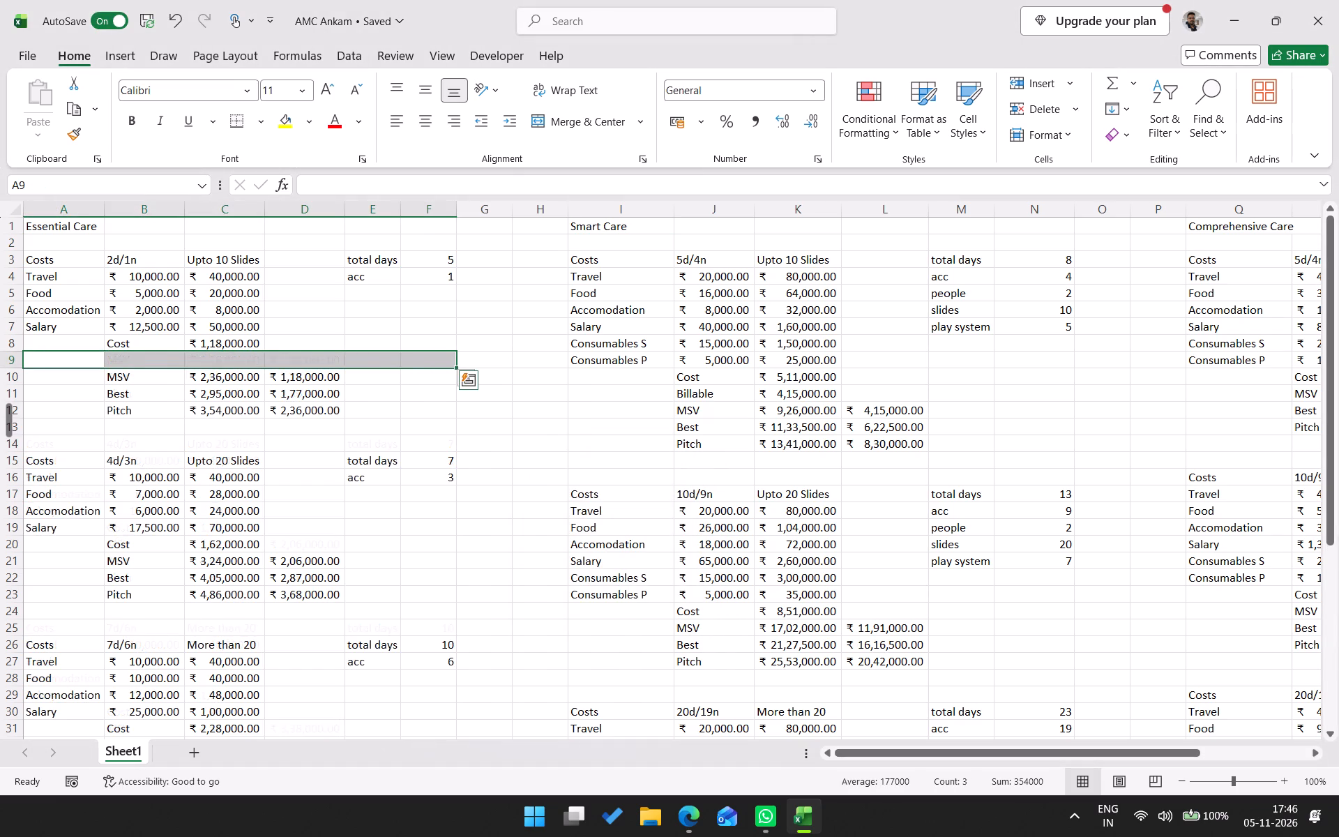
Label cell B9 in the Essential Care 2d/1n block as Billable.
{"action": "key", "text": "Left"}
{"action": "key", "text": "Right"}
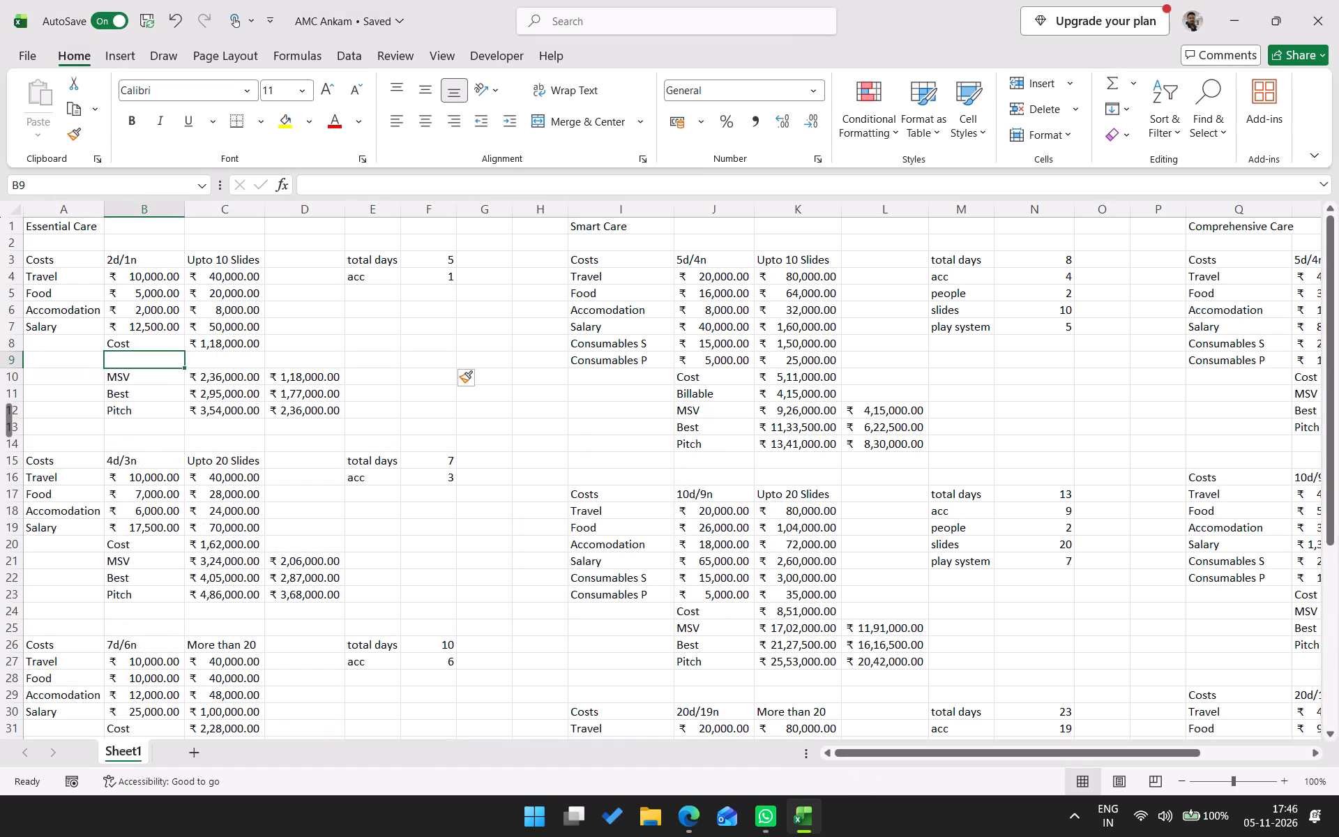
{"action": "type", "text": "Billable"}
{"action": "key", "text": "Return"}
Calculate the Essential Care 2d/1n Billable amount in C9 as Cost minus Food and Accomodation, =C8-C5-C6.
{"action": "key", "text": "Right"}
{"action": "key", "text": "Up"}
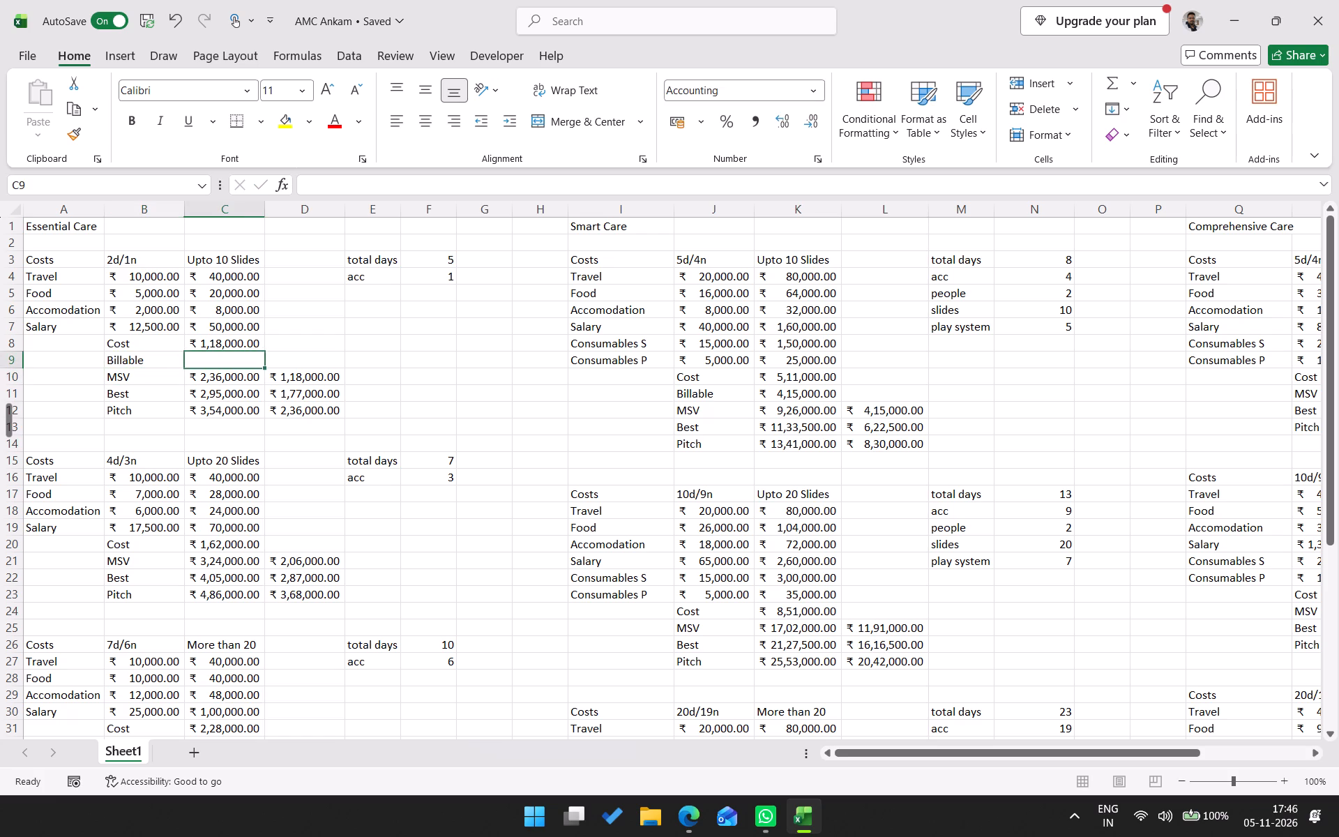
{"action": "key", "text": "equal"}
{"action": "key", "text": "Up"}
{"action": "key", "text": "equal"}
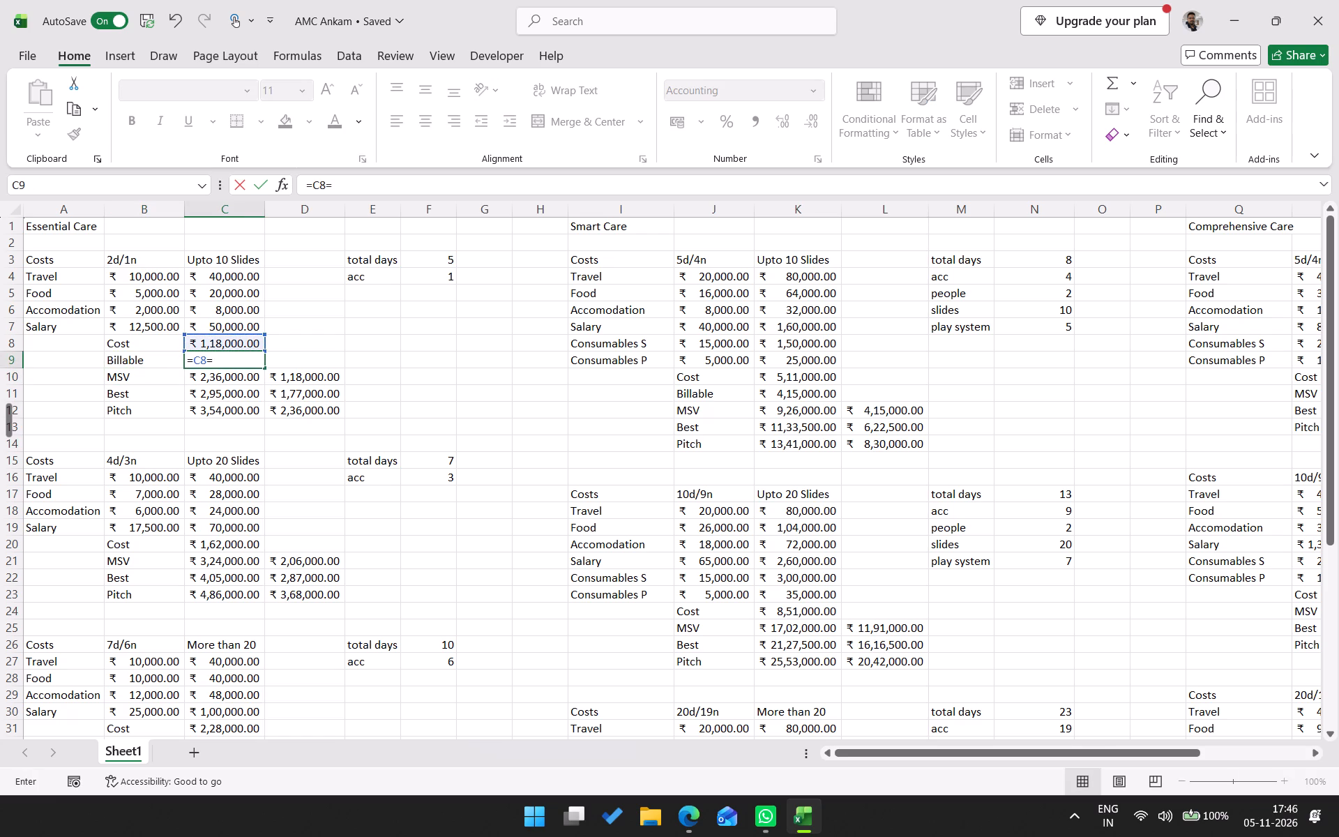
{"action": "key", "text": "BackSpace"}
{"action": "key", "text": "minus"}
{"action": "left_click", "coordinate": [202, 295]}
{"action": "key", "text": "minus"}
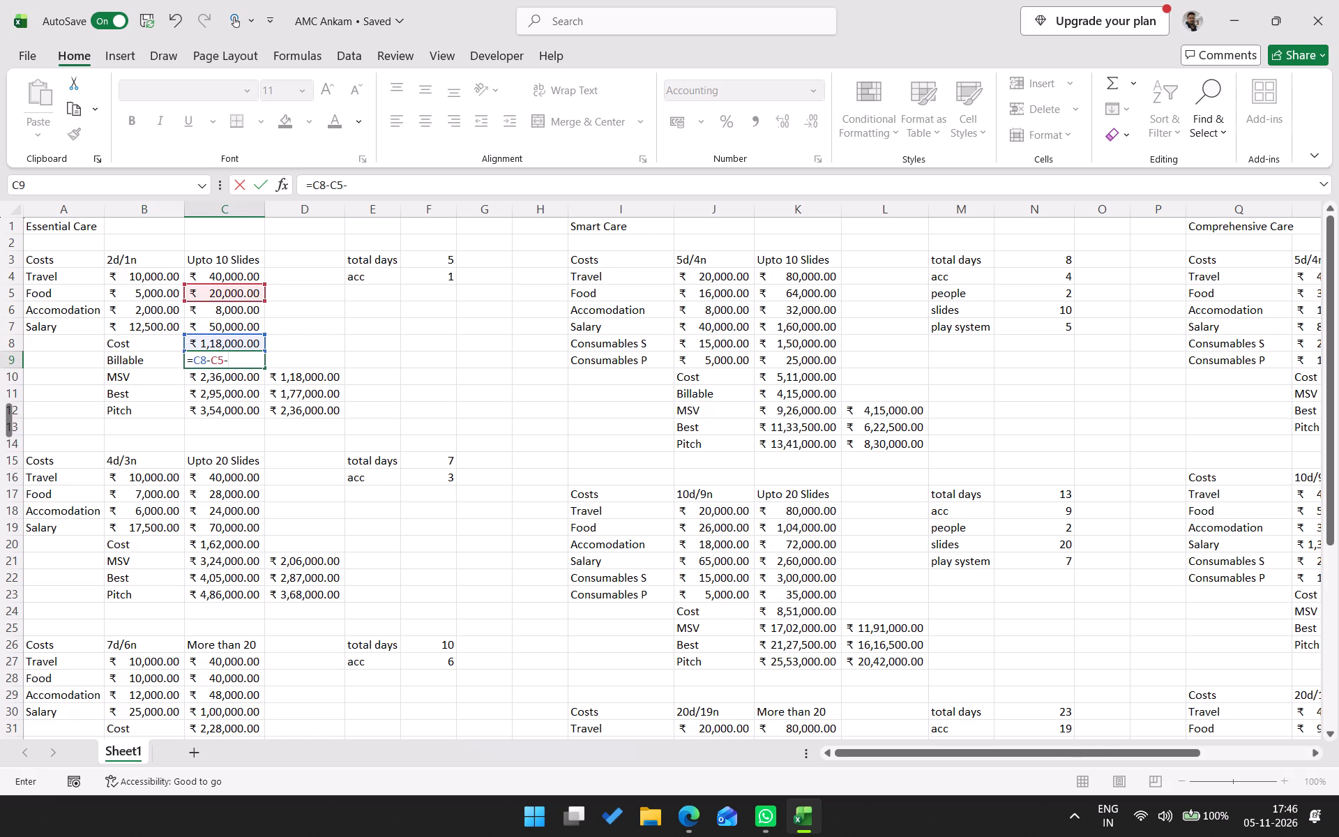
{"action": "left_click", "coordinate": [250, 311]}
{"action": "key", "text": "Return"}
Compare the Cost, Billable and MSV formulas of Essential Care 2d/1n with the Smart Care 5d/4n Billable and MSV formulas.
{"action": "left_click", "coordinate": [790, 392]}
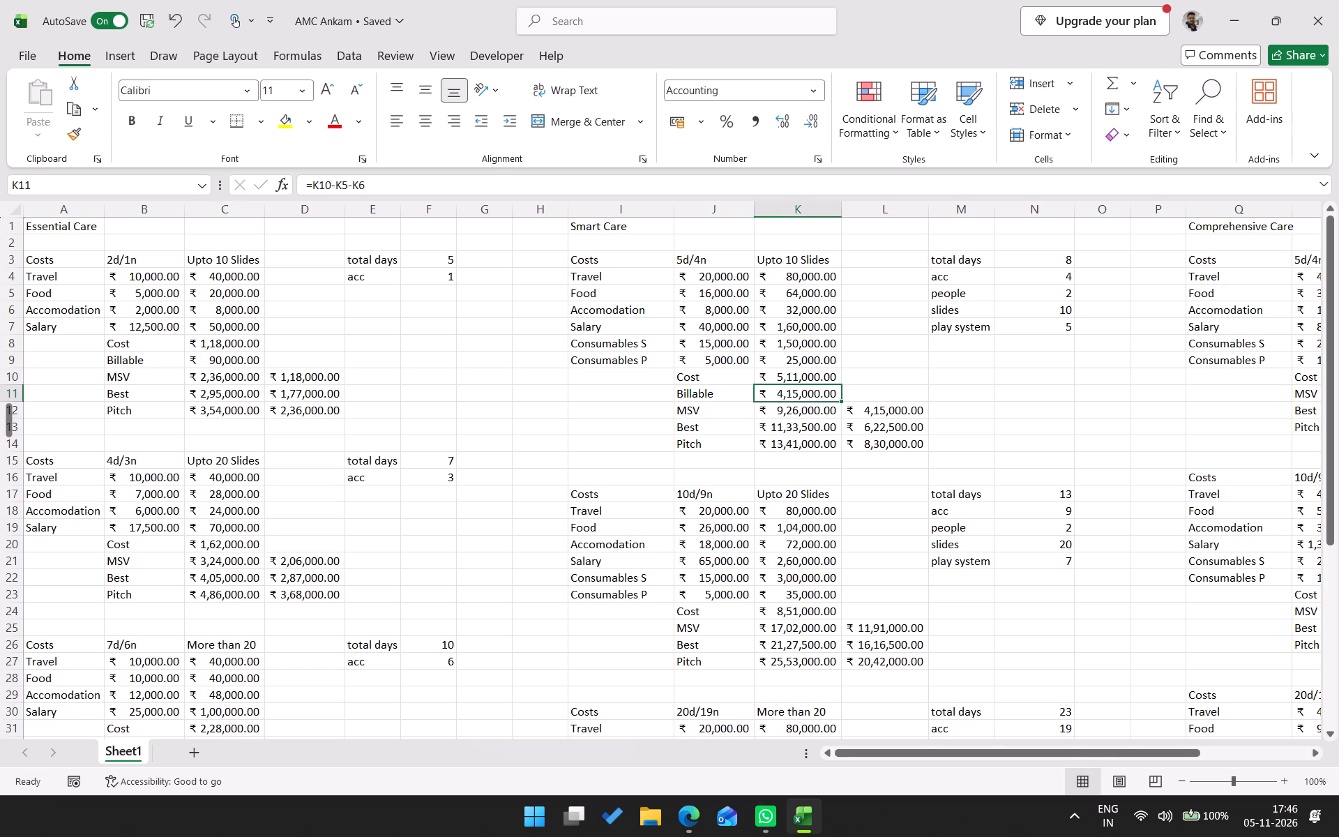
{"action": "left_click", "coordinate": [236, 362]}
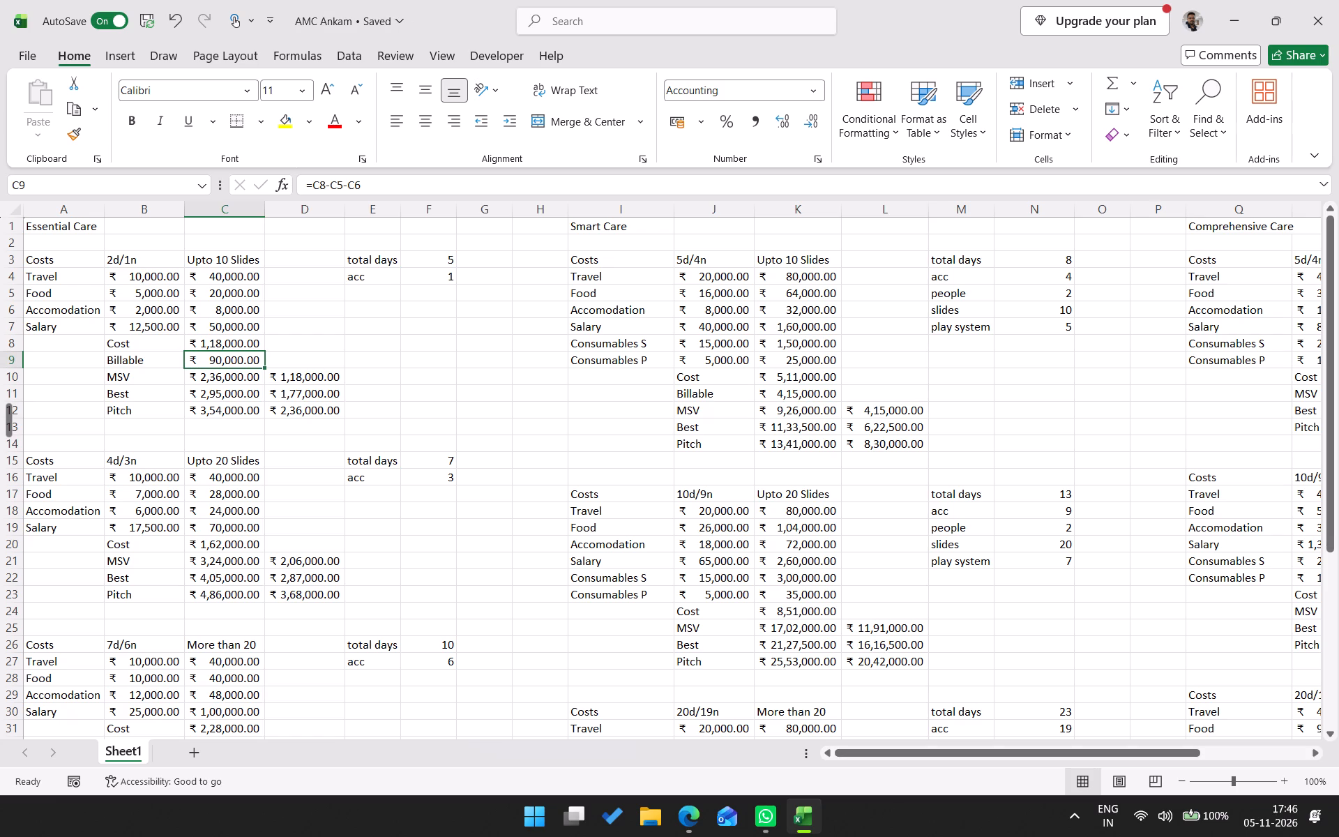
{"action": "left_click_drag", "start_coordinate": [375, 293], "coordinate": [380, 301]}
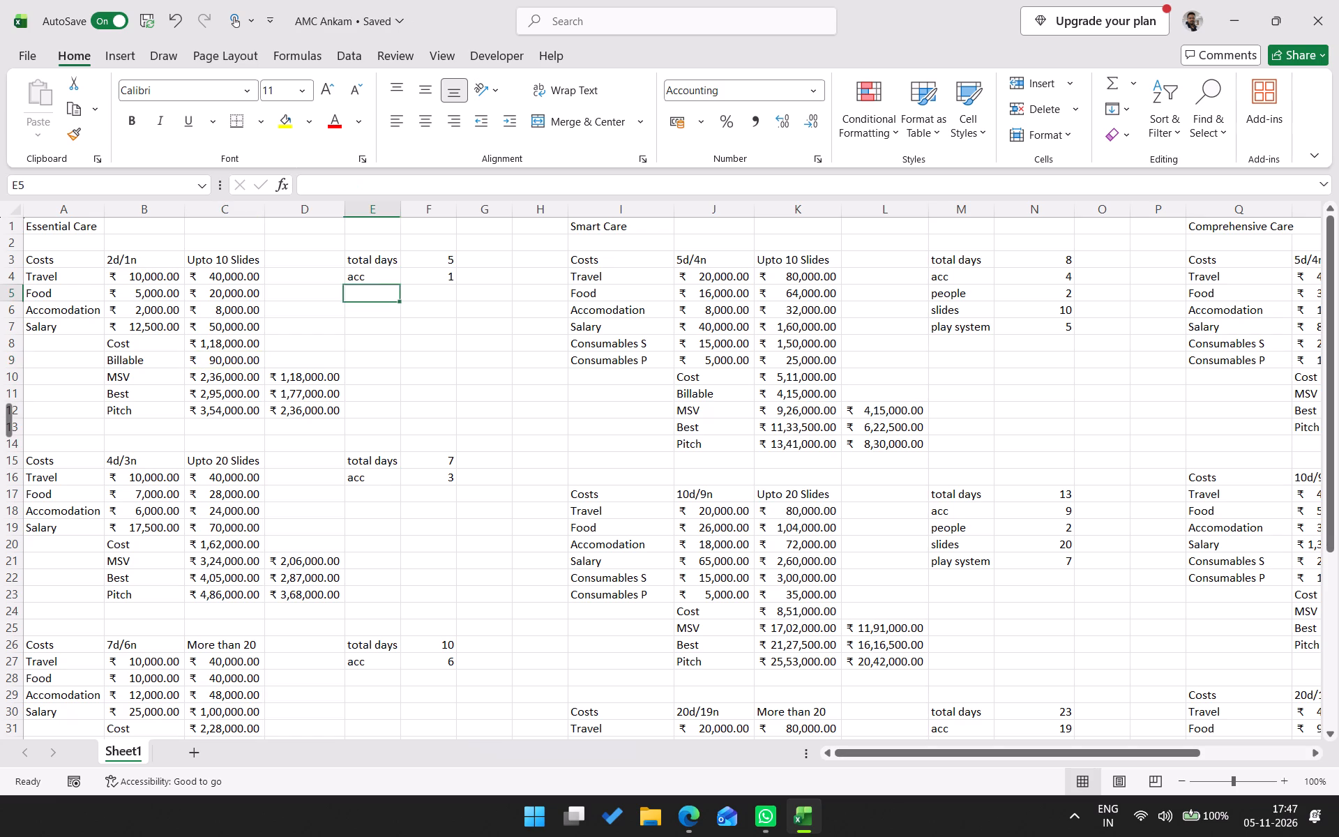
{"action": "left_click_drag", "start_coordinate": [380, 301], "coordinate": [451, 320]}
{"action": "left_click", "coordinate": [294, 359]}
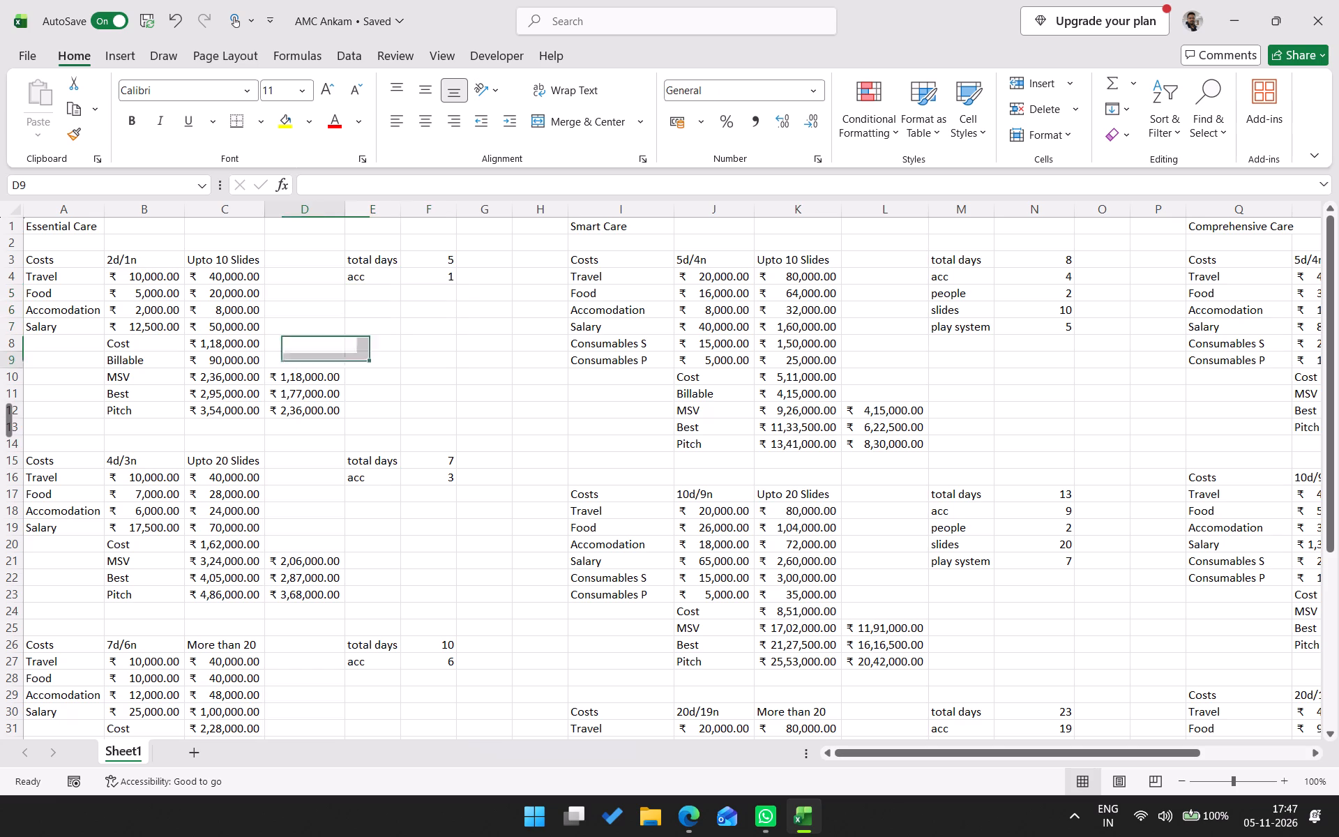
{"action": "left_click", "coordinate": [230, 340]}
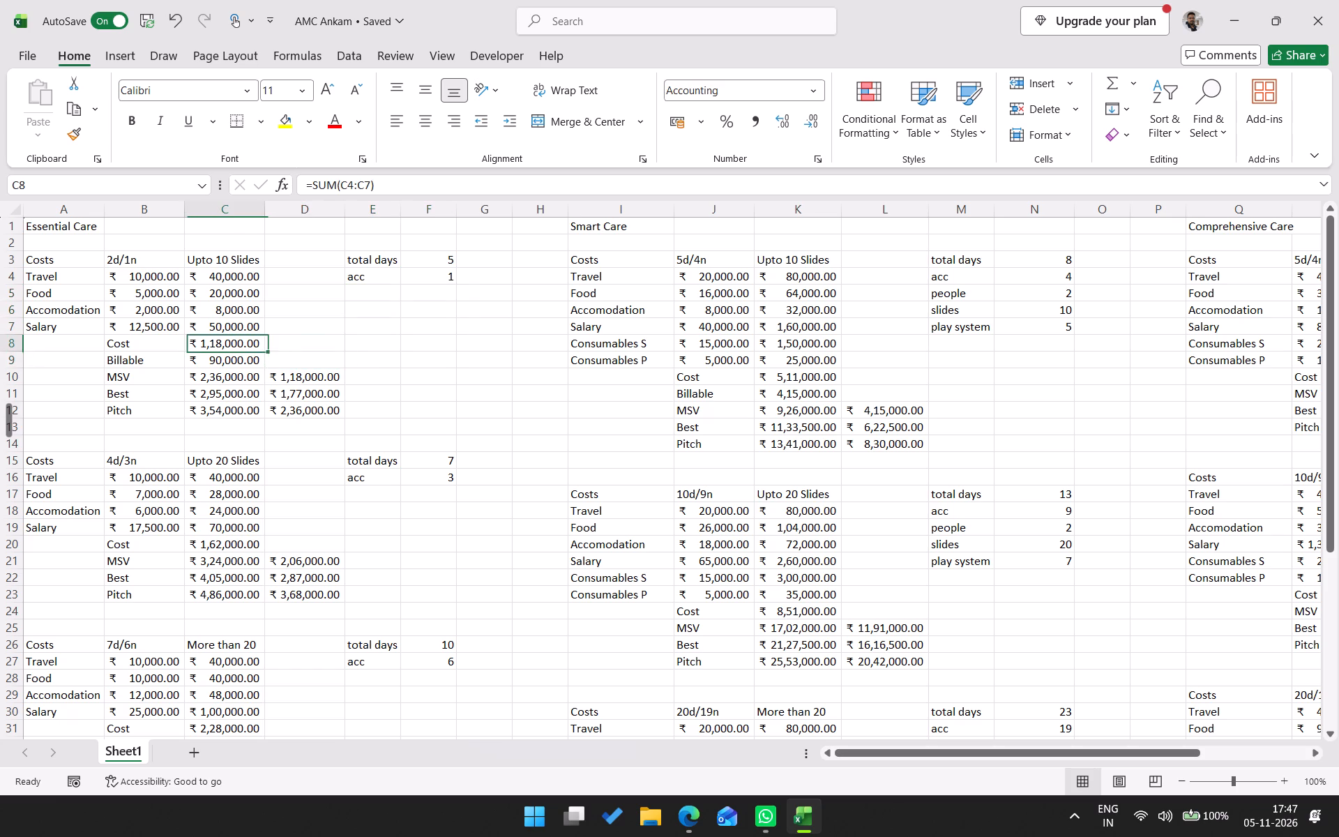
{"action": "left_click", "coordinate": [226, 370]}
{"action": "left_click", "coordinate": [232, 361]}
{"action": "left_click", "coordinate": [228, 373]}
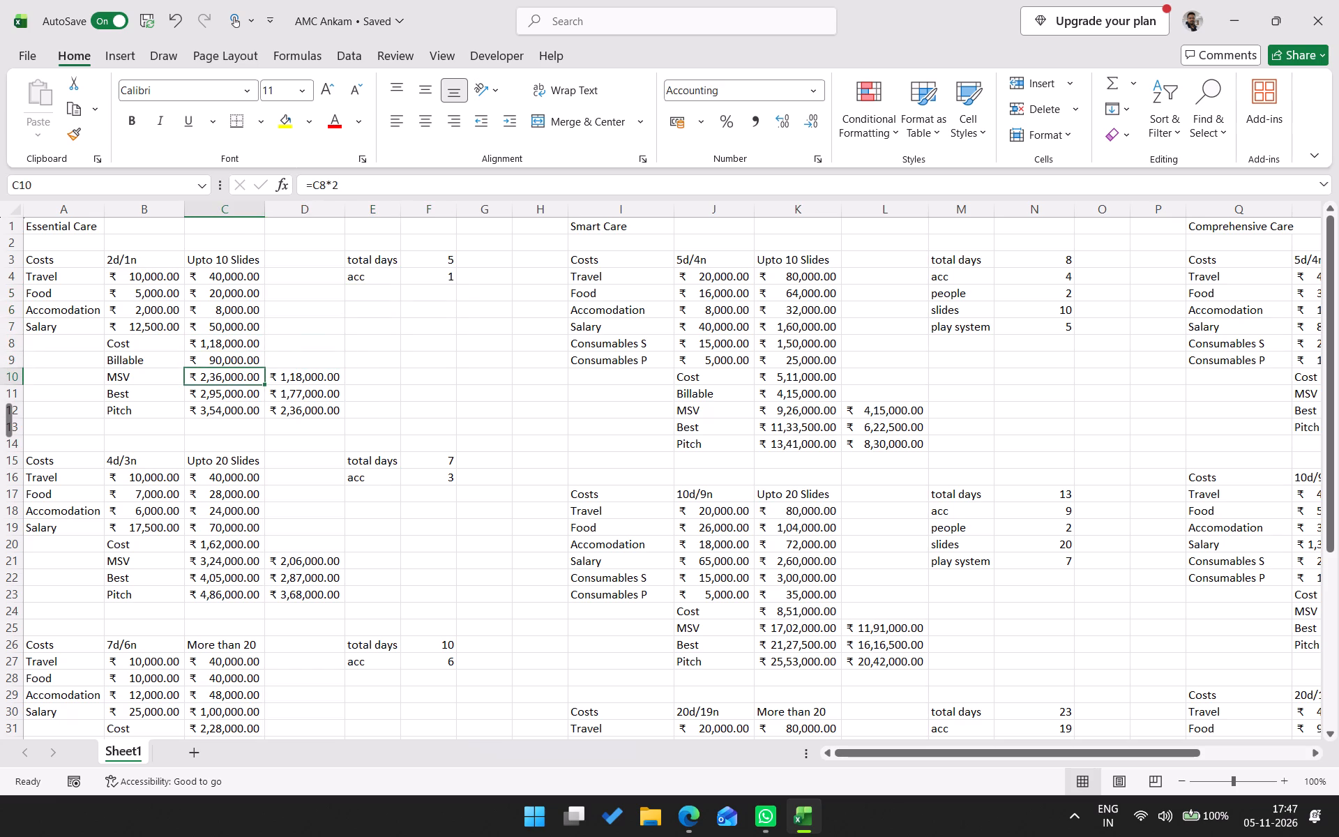
{"action": "left_click", "coordinate": [800, 412]}
{"action": "left_click", "coordinate": [435, 178]}
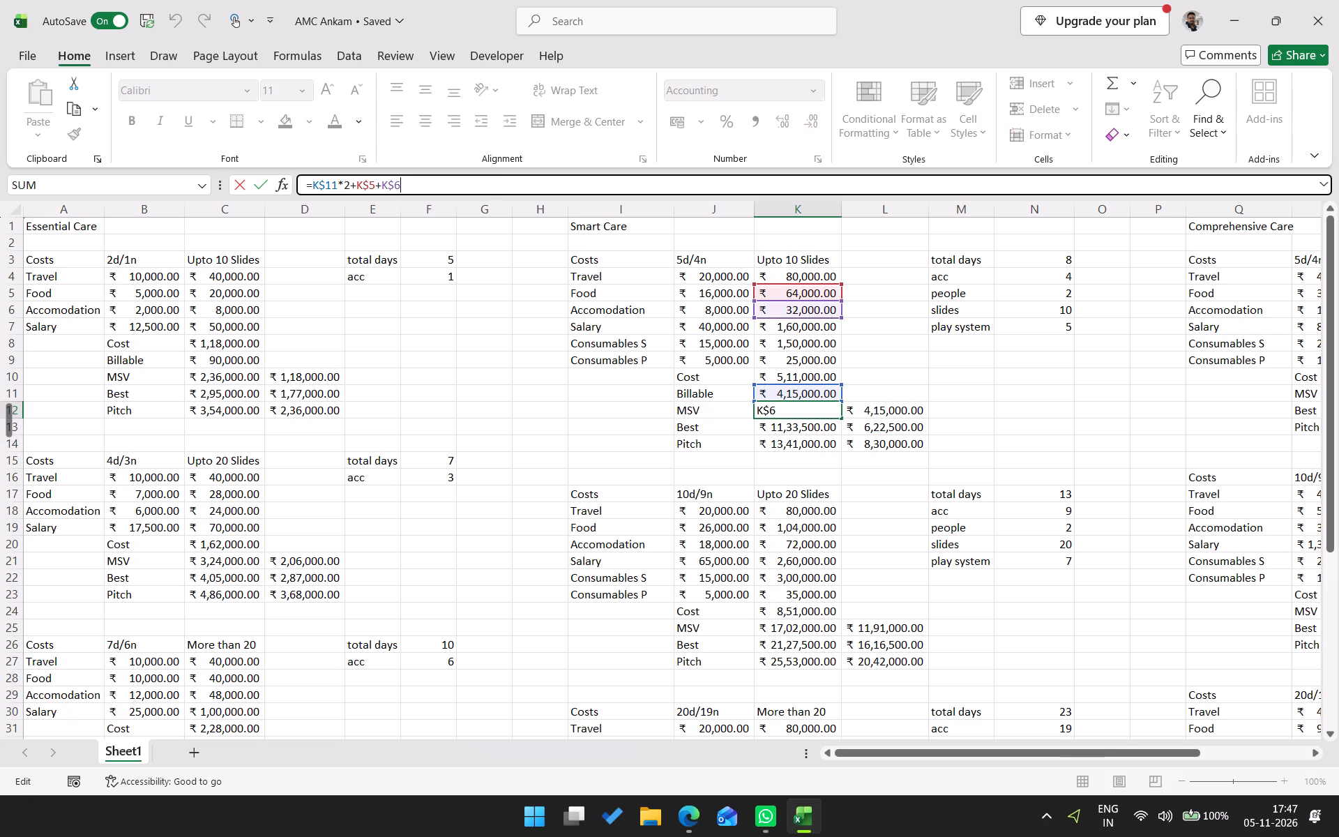
{"action": "key", "text": "Escape"}
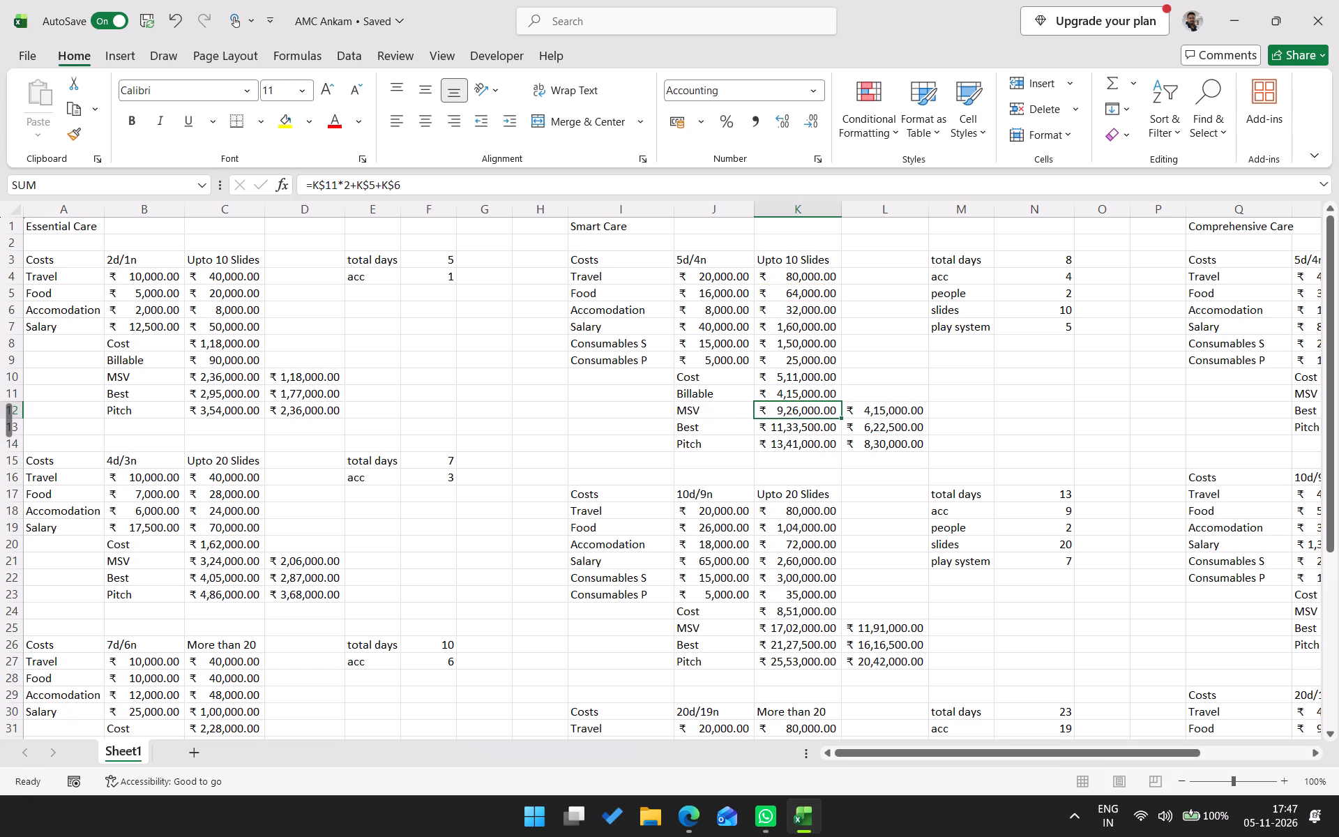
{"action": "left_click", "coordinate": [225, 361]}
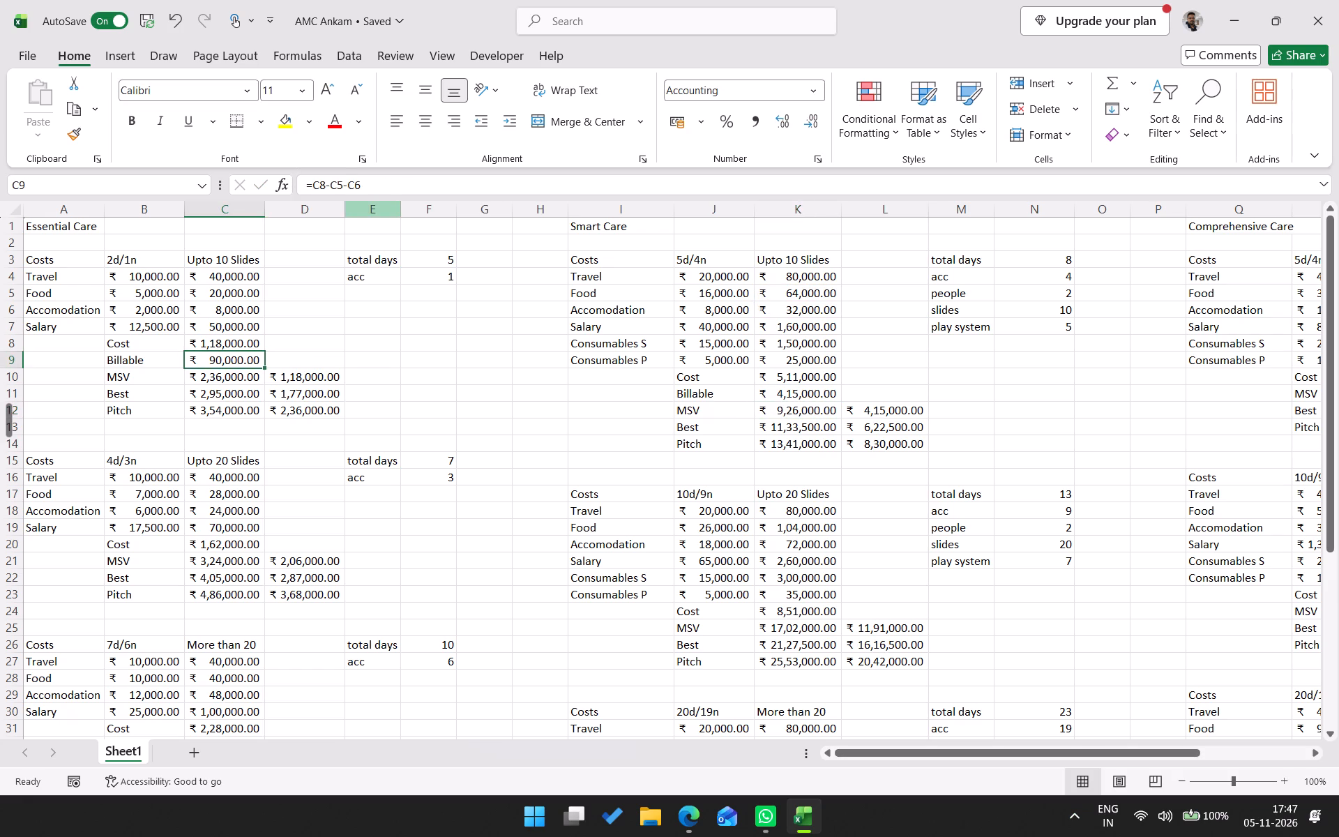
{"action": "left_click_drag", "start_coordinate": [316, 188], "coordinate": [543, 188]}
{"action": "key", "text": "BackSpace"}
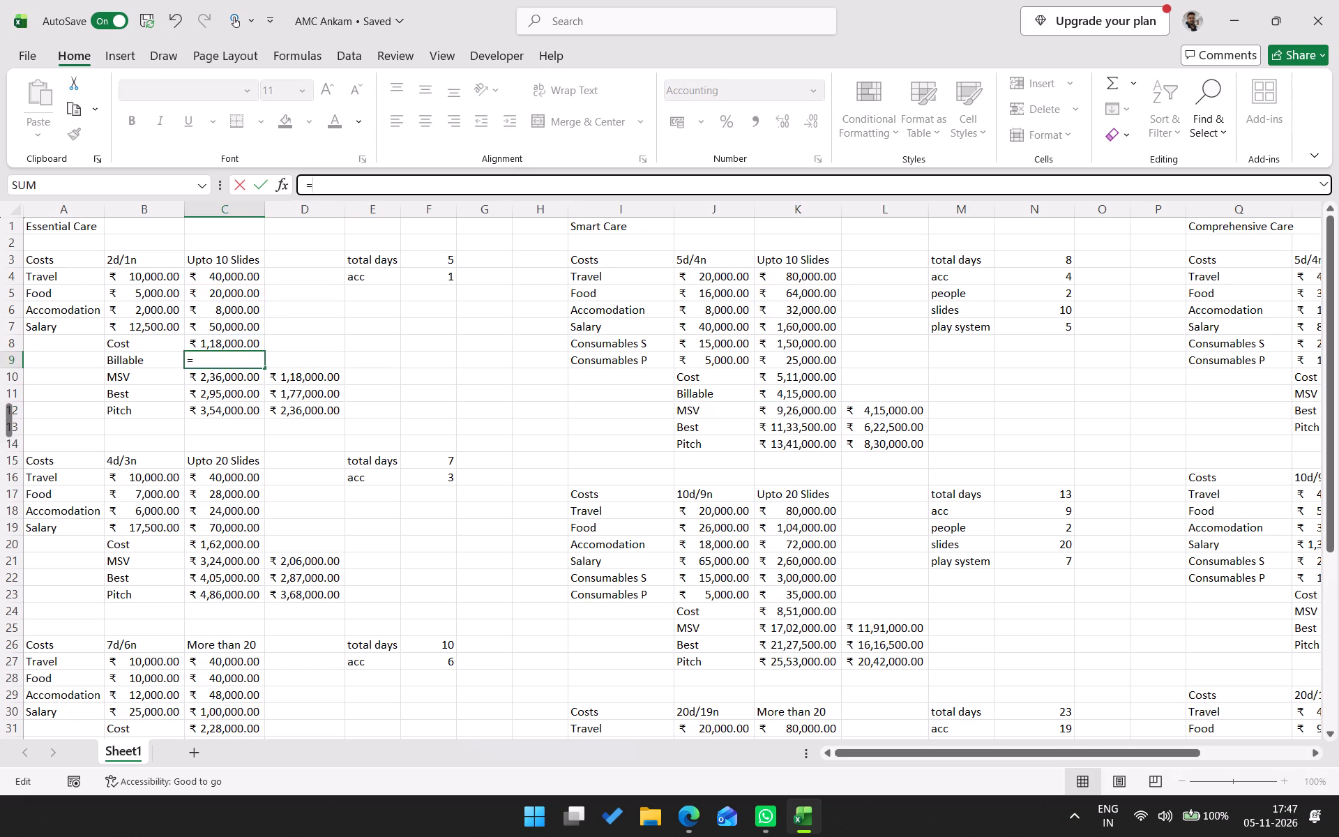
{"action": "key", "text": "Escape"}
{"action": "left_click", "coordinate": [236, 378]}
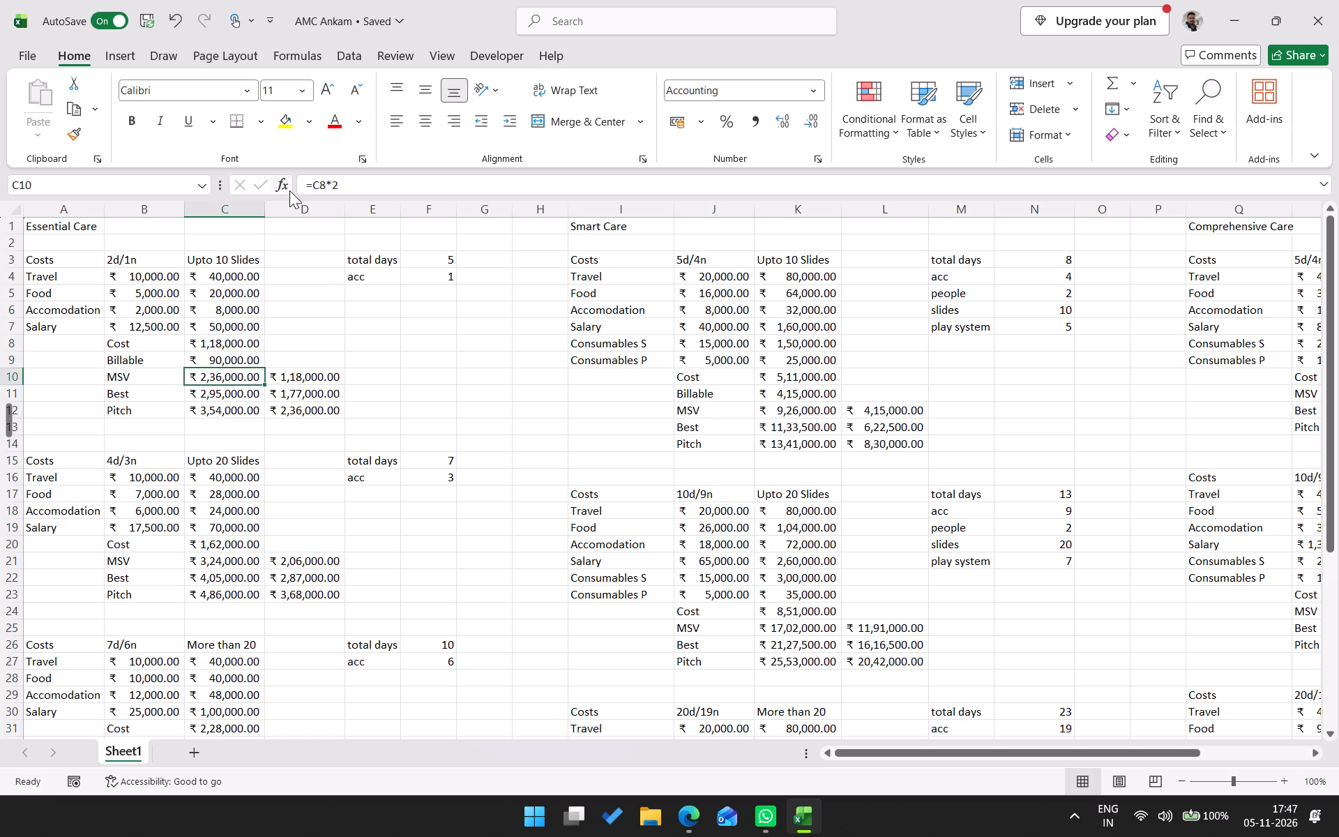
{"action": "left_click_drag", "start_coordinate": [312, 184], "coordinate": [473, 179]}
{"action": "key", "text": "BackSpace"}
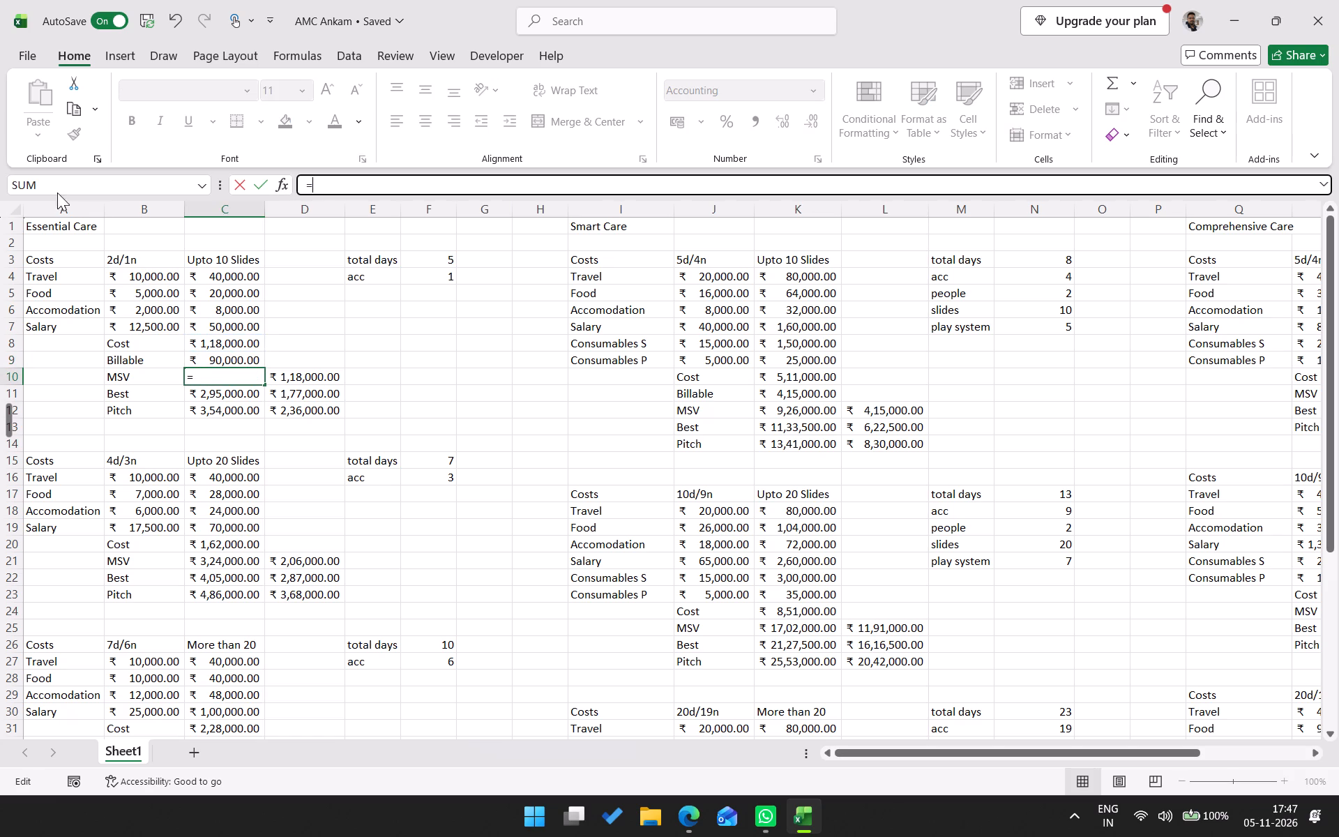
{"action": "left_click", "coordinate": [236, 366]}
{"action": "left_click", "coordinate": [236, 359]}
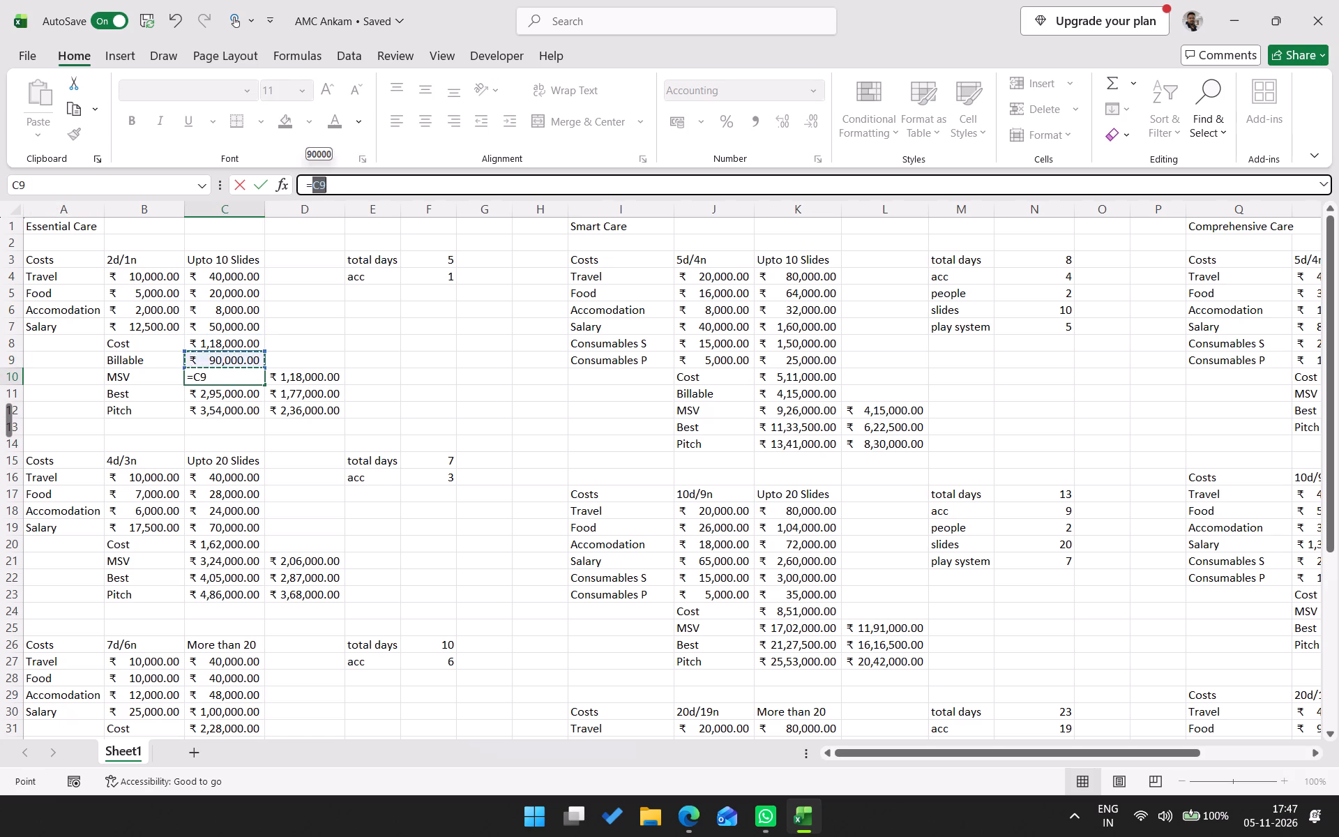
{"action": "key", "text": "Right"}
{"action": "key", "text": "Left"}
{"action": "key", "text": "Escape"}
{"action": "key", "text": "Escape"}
Rewrite the Essential Care 2d/1n MSV formula in C10 as double the Billable plus Food and Accomodation, =C9*2+C5+C6.
{"action": "key", "text": "equal"}
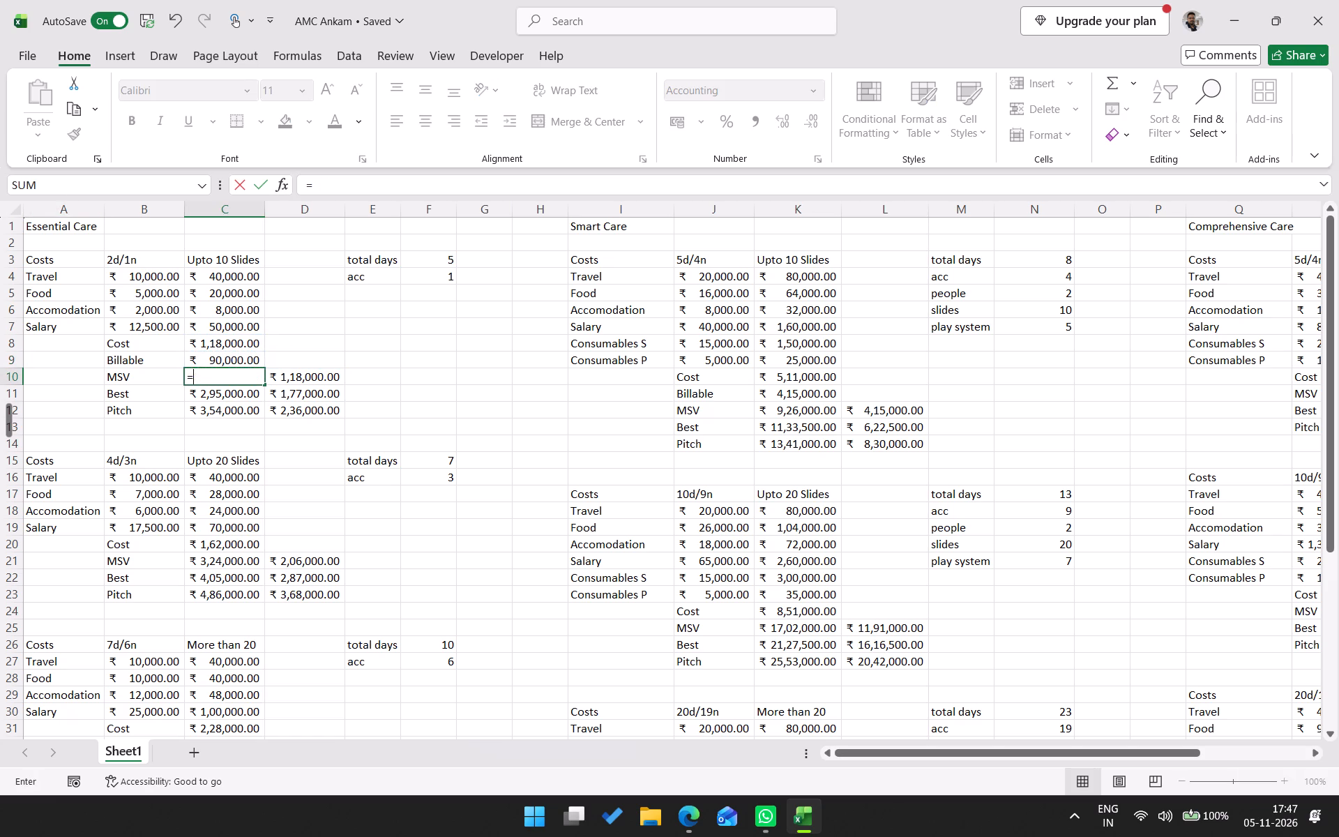
{"action": "key", "text": "Up"}
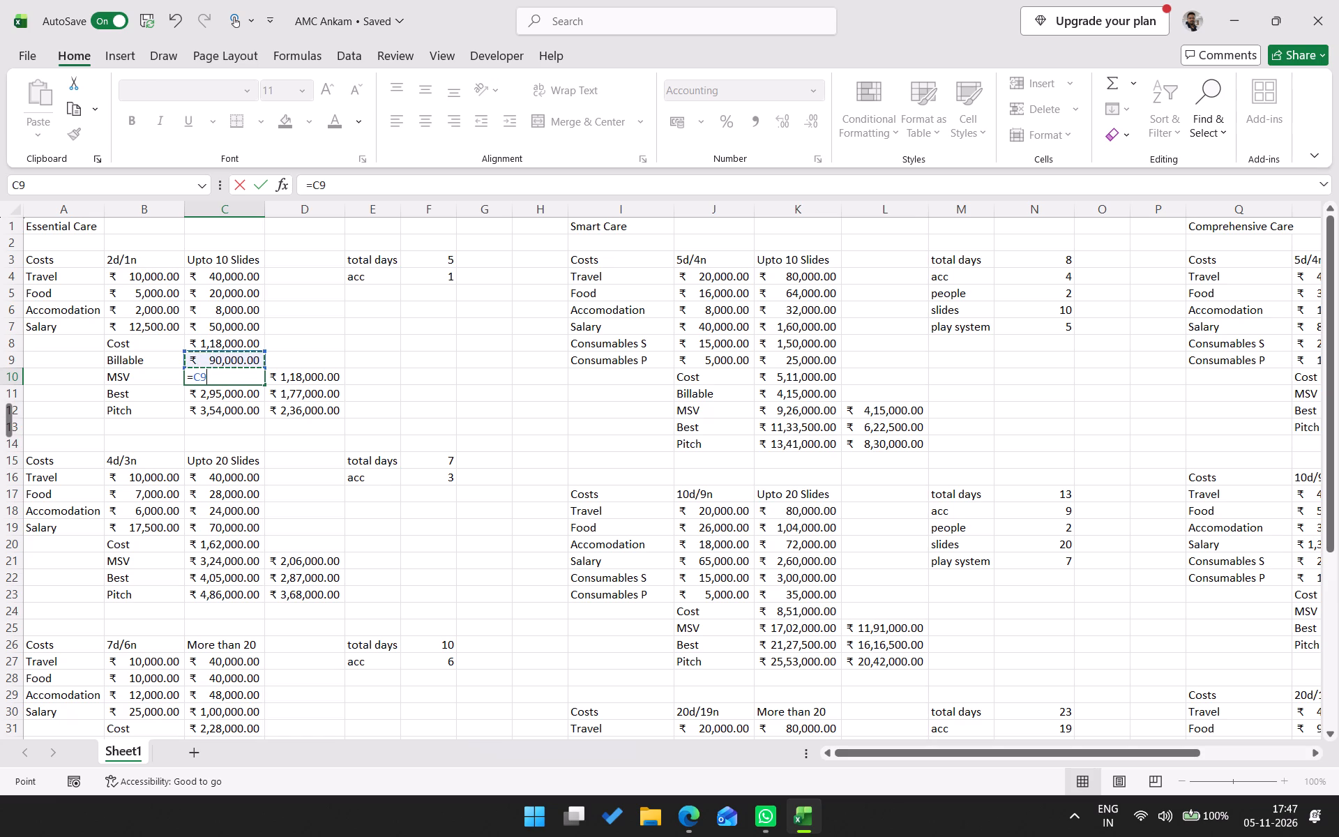
{"action": "type", "text": "*2"}
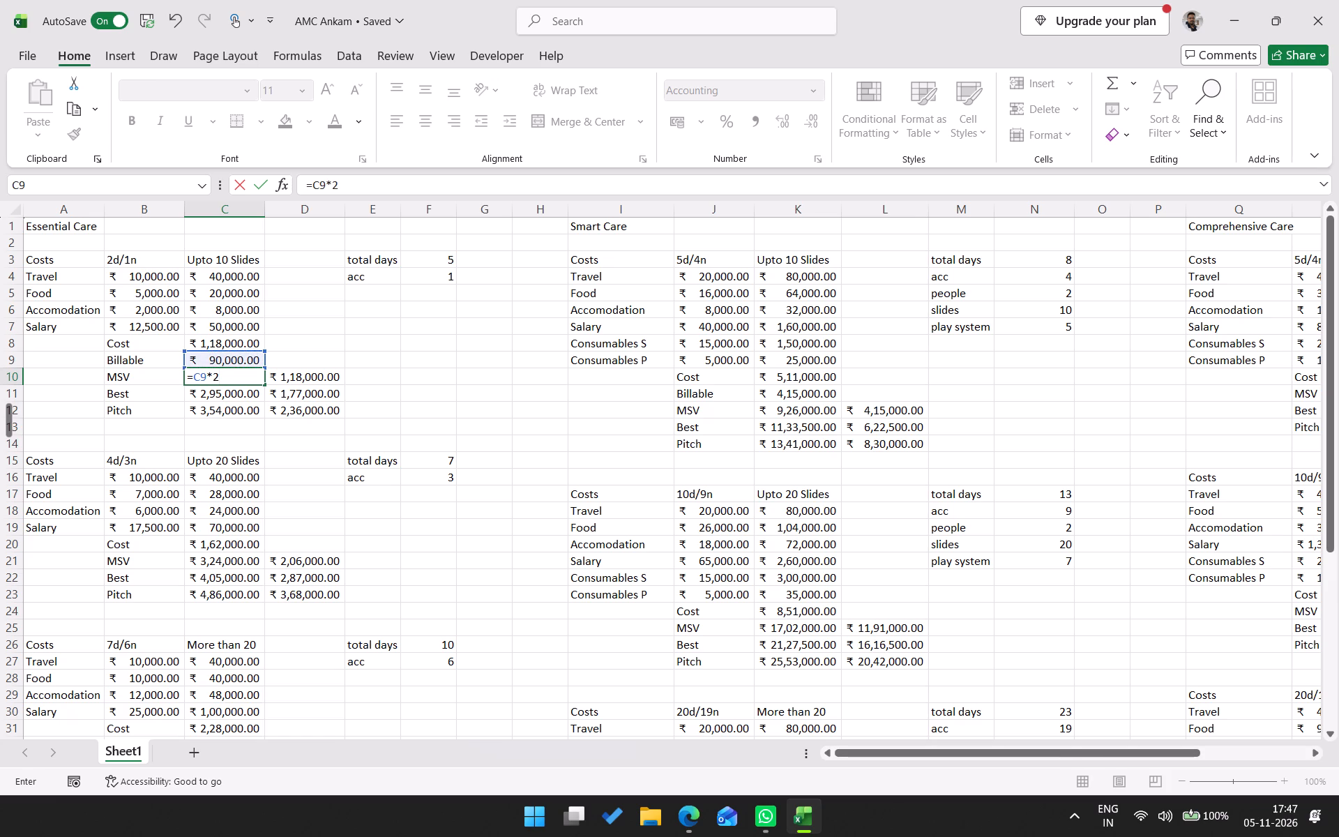
{"action": "key", "text": "shift+plus"}
{"action": "left_click", "coordinate": [241, 296]}
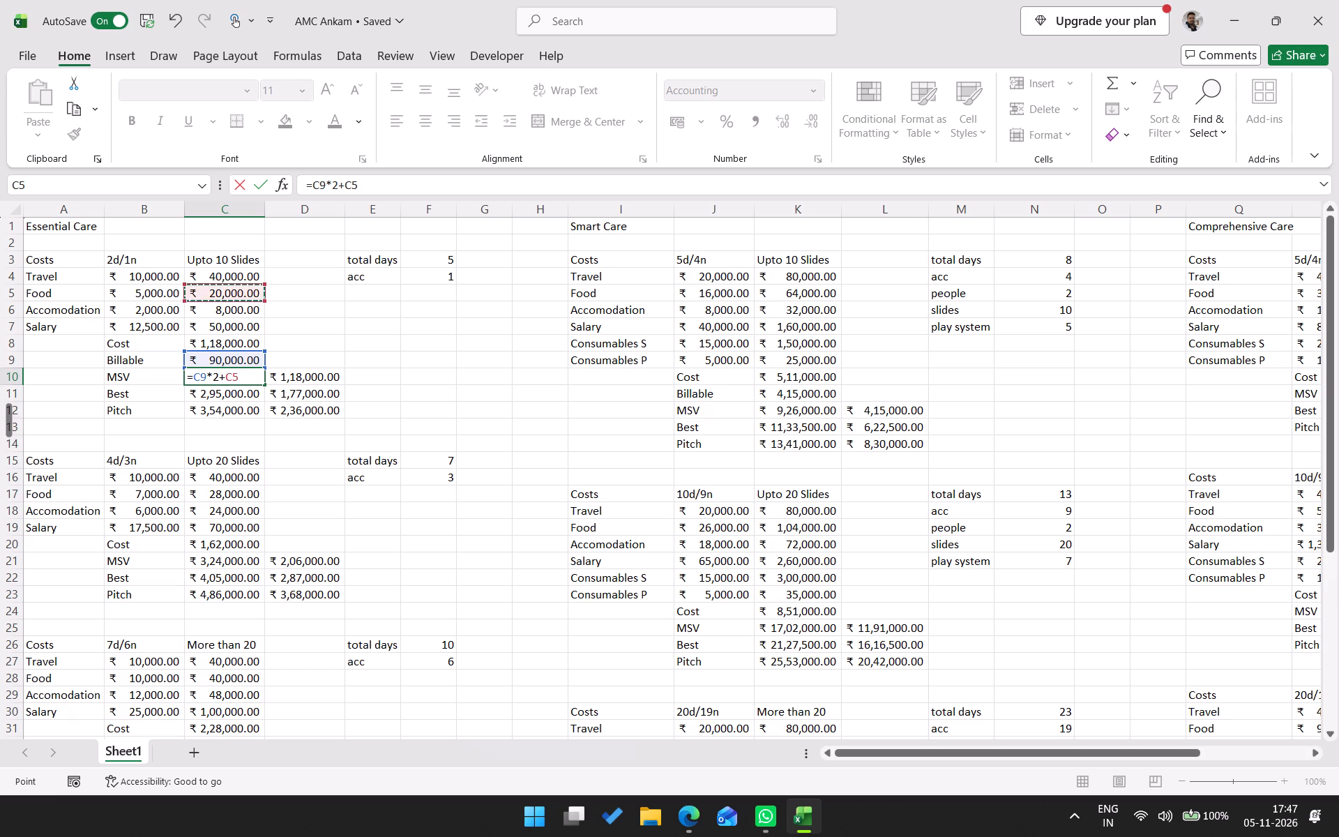
{"action": "key", "text": "shift+plus"}
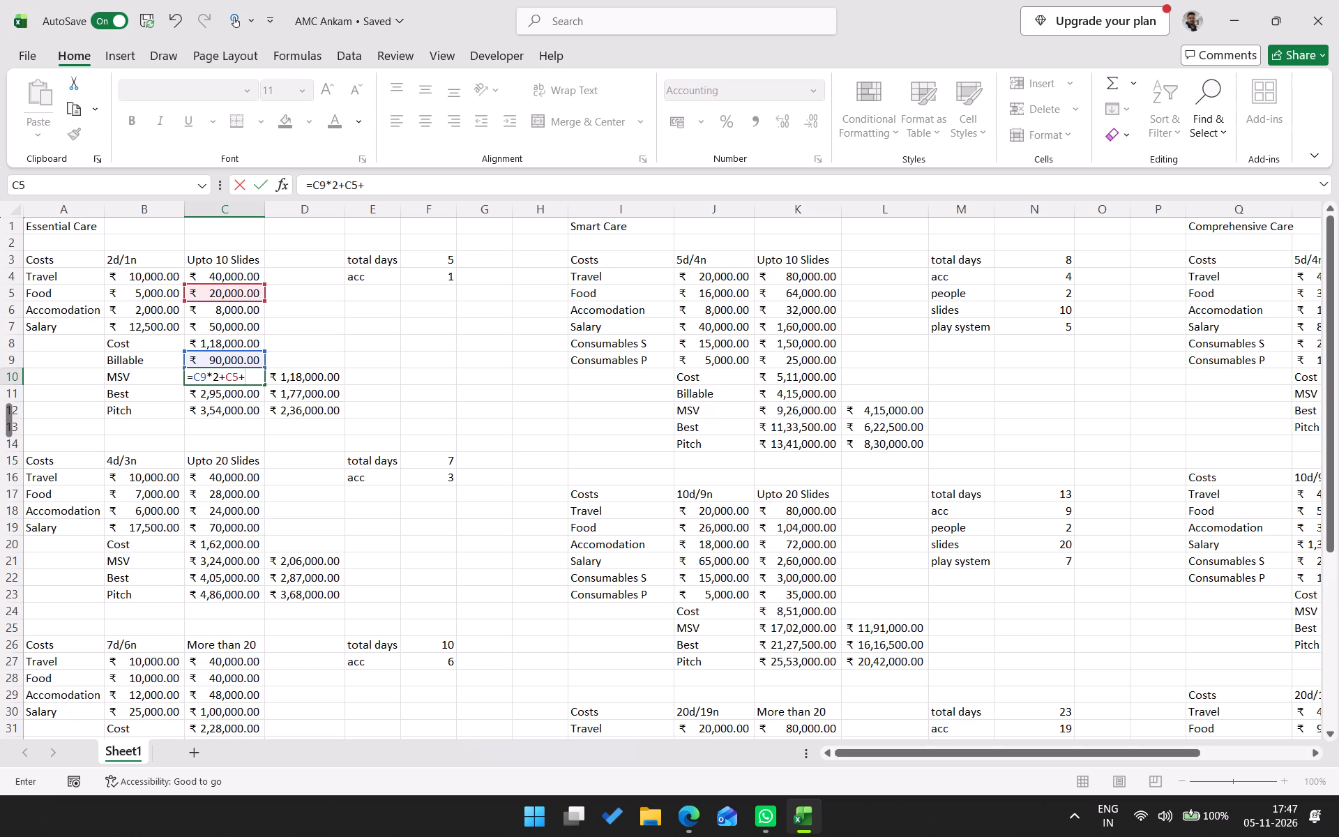
{"action": "left_click", "coordinate": [237, 312]}
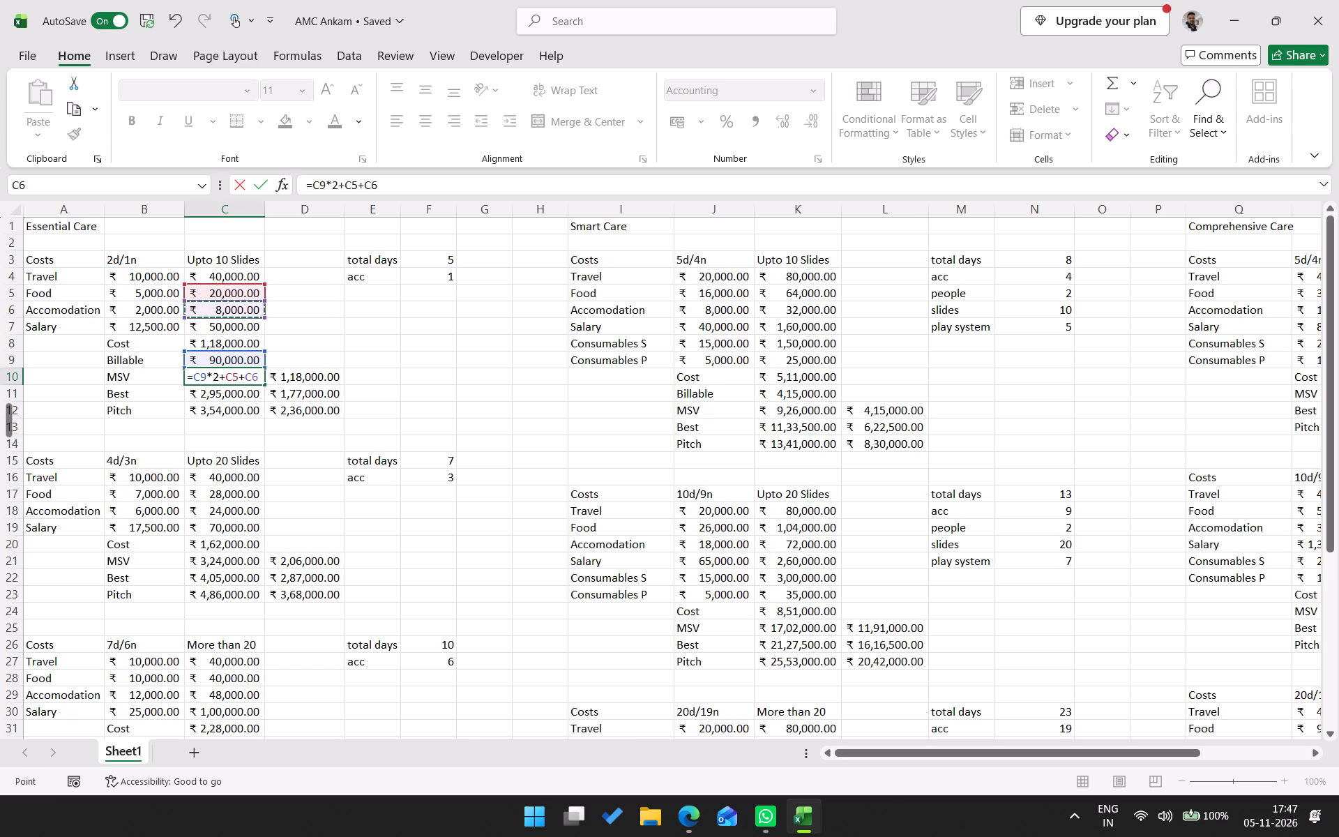
Lock the row references in the C10 MSV formula so it reads =C$9*2+C$5+C$6.
{"action": "left_click", "coordinate": [319, 186]}
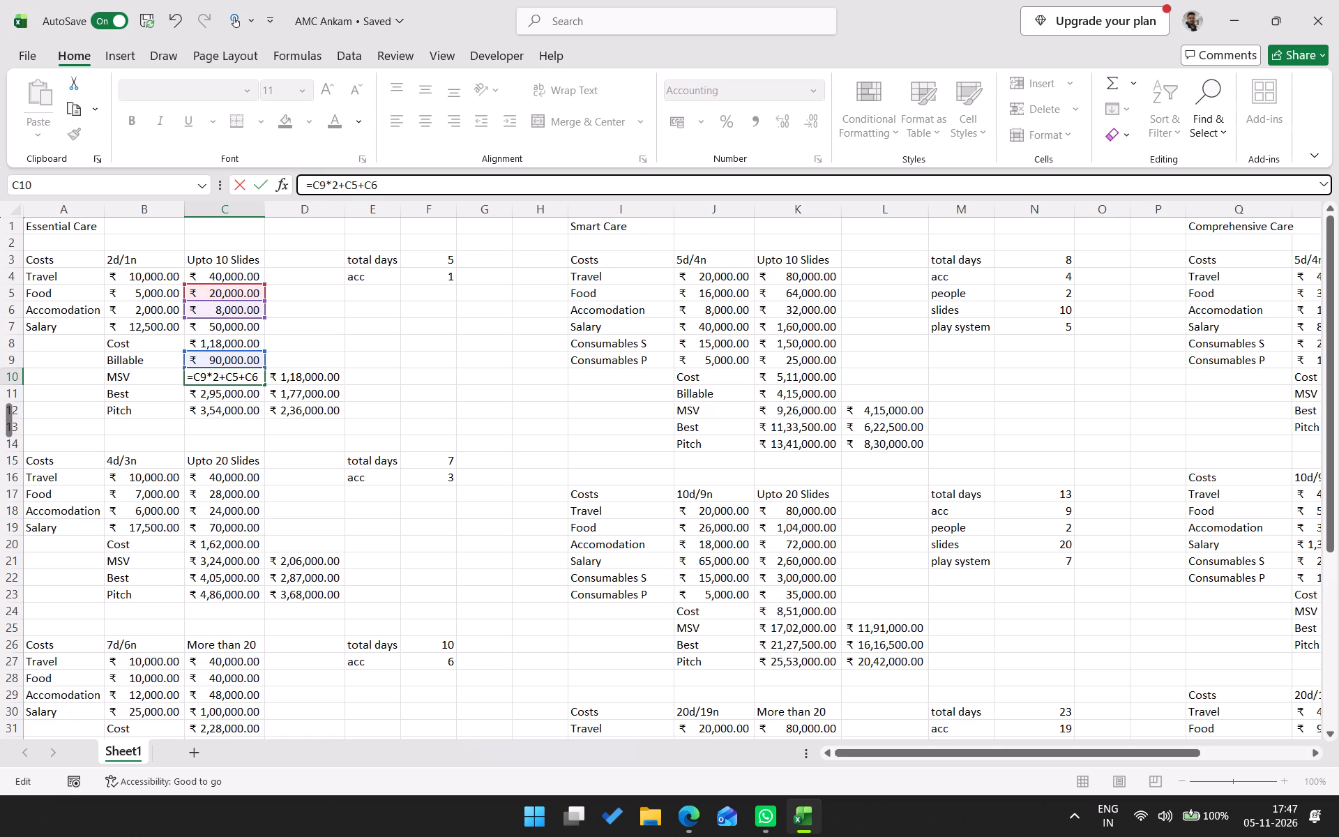
{"action": "key", "text": "shift+dollar"}
{"action": "key", "text": "Right"}
{"action": "key", "text": "Right"}
{"action": "key", "text": "Right"}
{"action": "key", "text": "Right"}
{"action": "key", "text": "Right"}
{"action": "key", "text": "Right"}
{"action": "key", "text": "Left"}
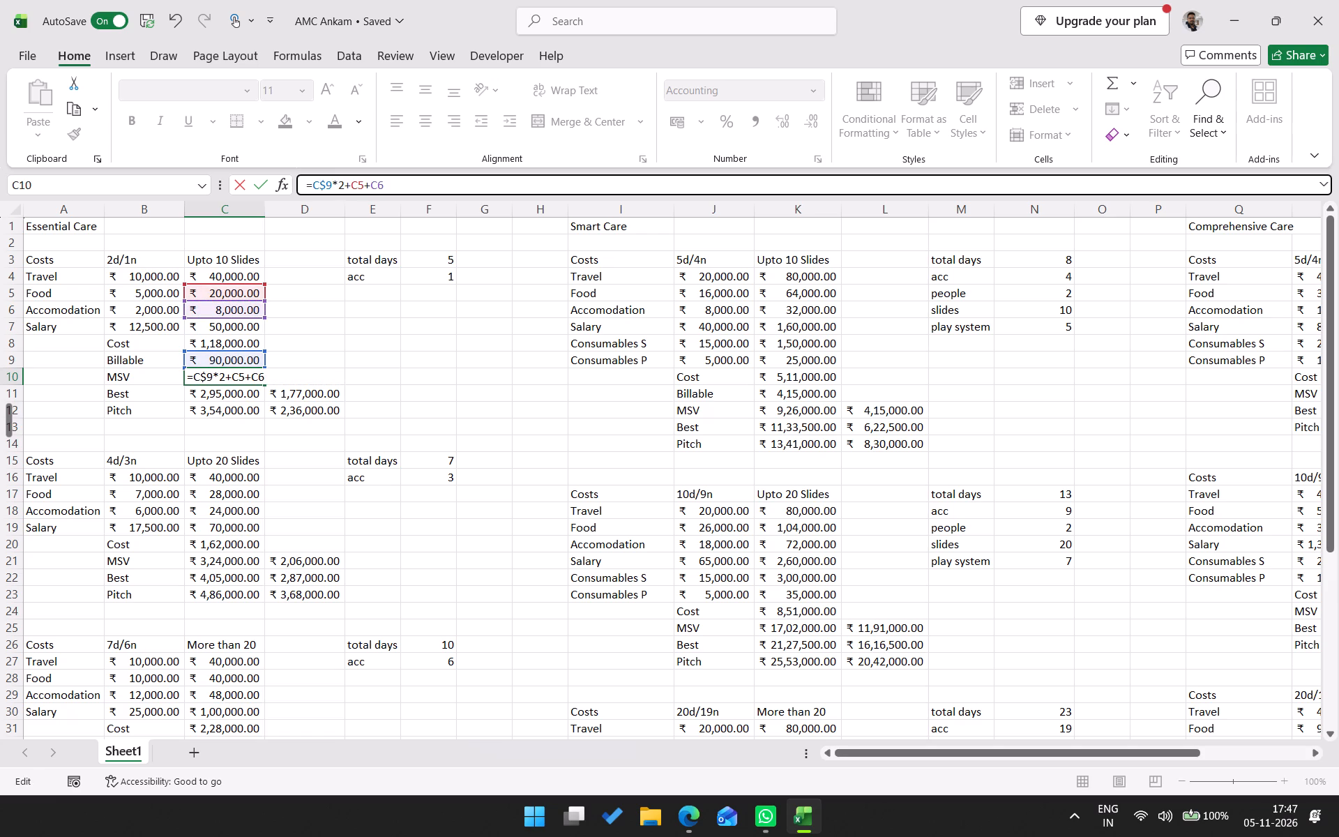
{"action": "key", "text": "shift+dollar"}
{"action": "key", "text": "Right"}
{"action": "key", "text": "Right"}
{"action": "key", "text": "Right"}
{"action": "key", "text": "shift+dollar"}
{"action": "key", "text": "Return"}
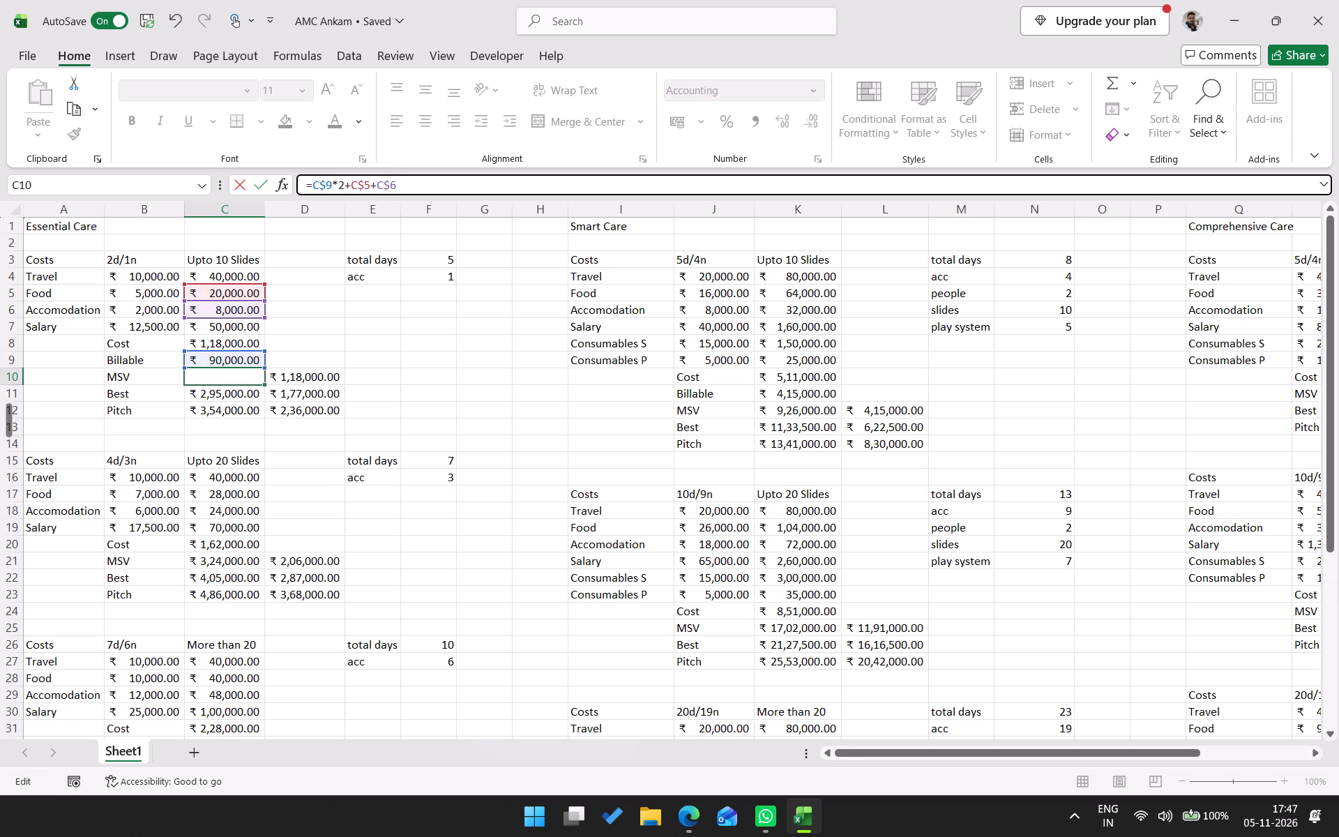
Fill the Essential Care 2d/1n MSV formula down from C10 into the Best and Pitch cells, C11:C12.
{"action": "key", "text": "Up"}
{"action": "key", "text": "shift+Down"}
{"action": "key", "text": "shift+Down"}
{"action": "key", "text": "ctrl+d"}
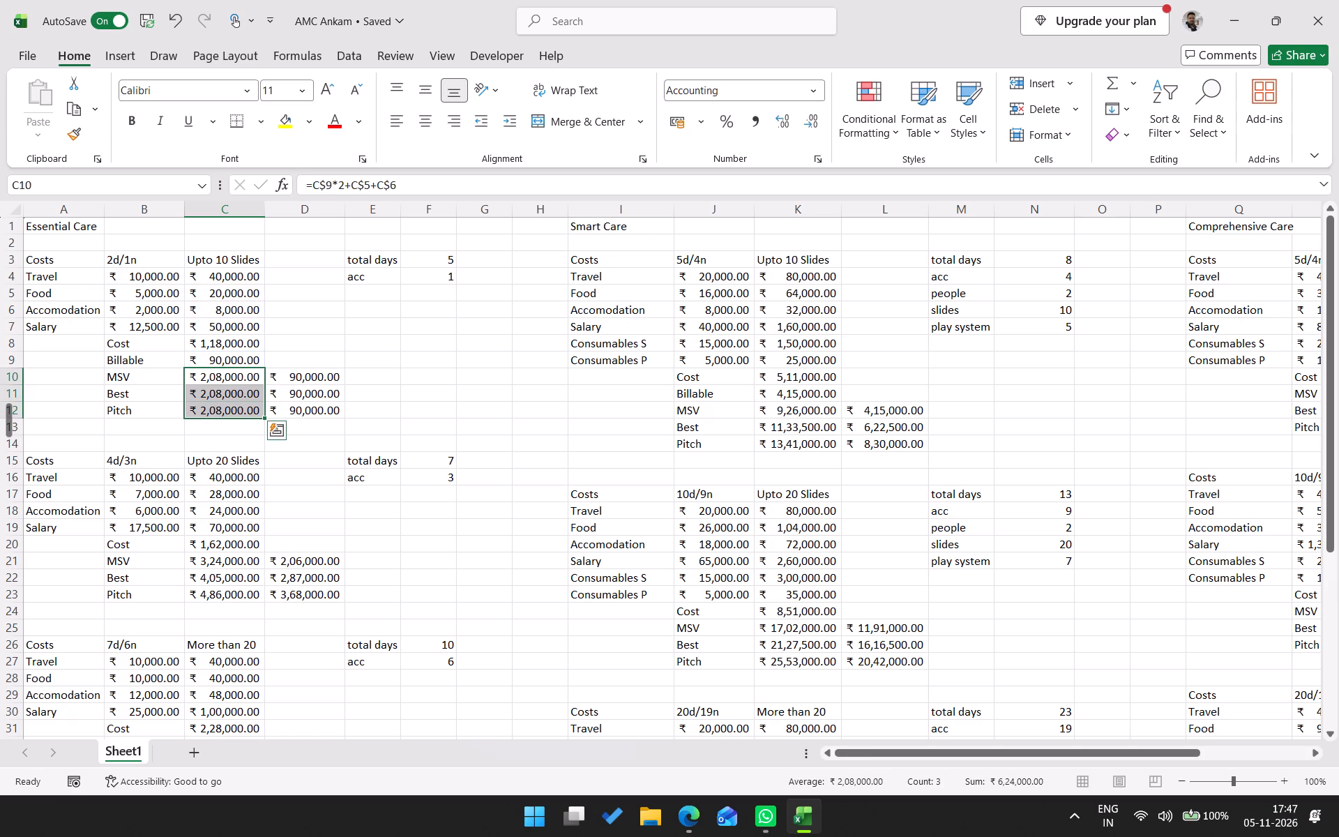
Change the Billable multiplier in the Essential Care 2d/1n Best formula, C11, to 2.5.
{"action": "left_click", "coordinate": [219, 392]}
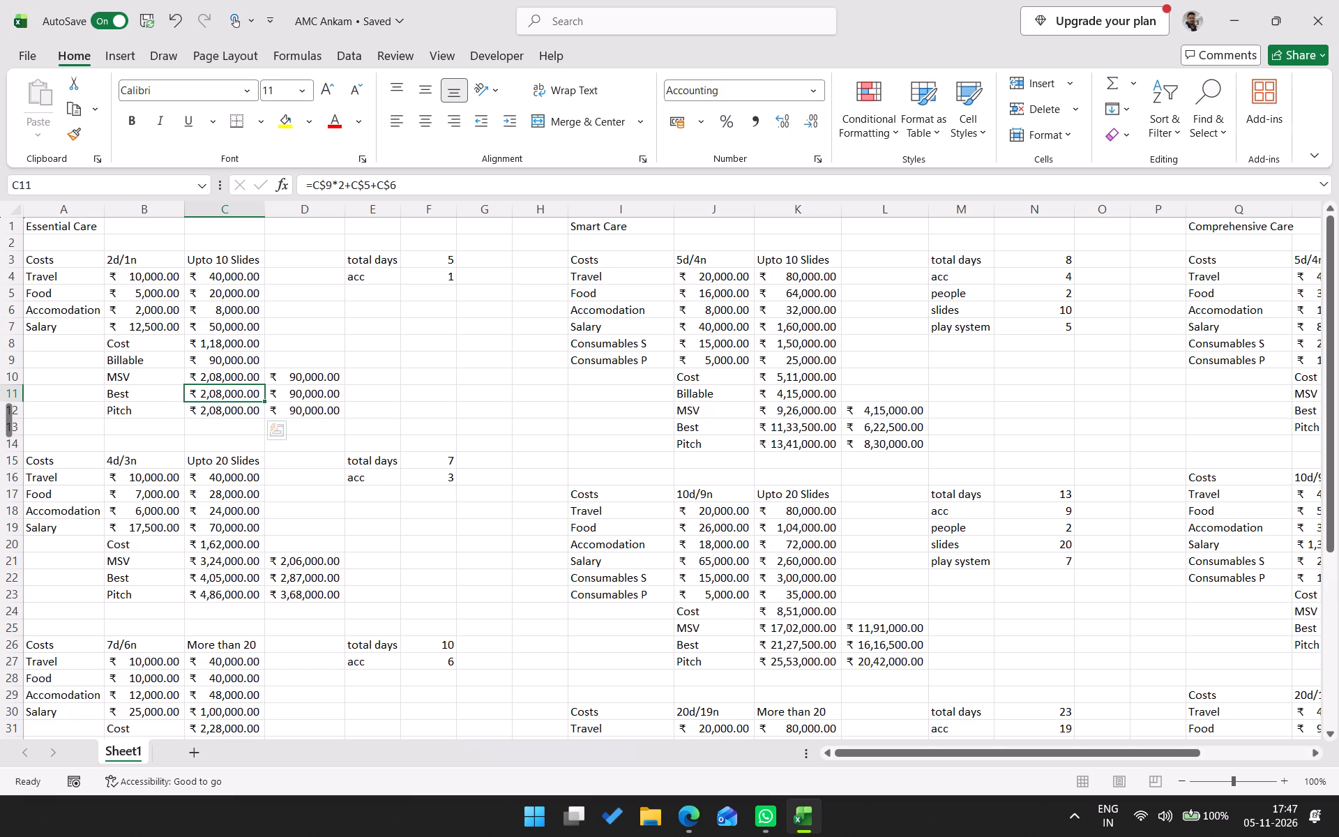
{"action": "left_click", "coordinate": [340, 185]}
{"action": "left_click", "coordinate": [342, 185]}
{"action": "type", "text": ".5"}
{"action": "key", "text": "Return"}
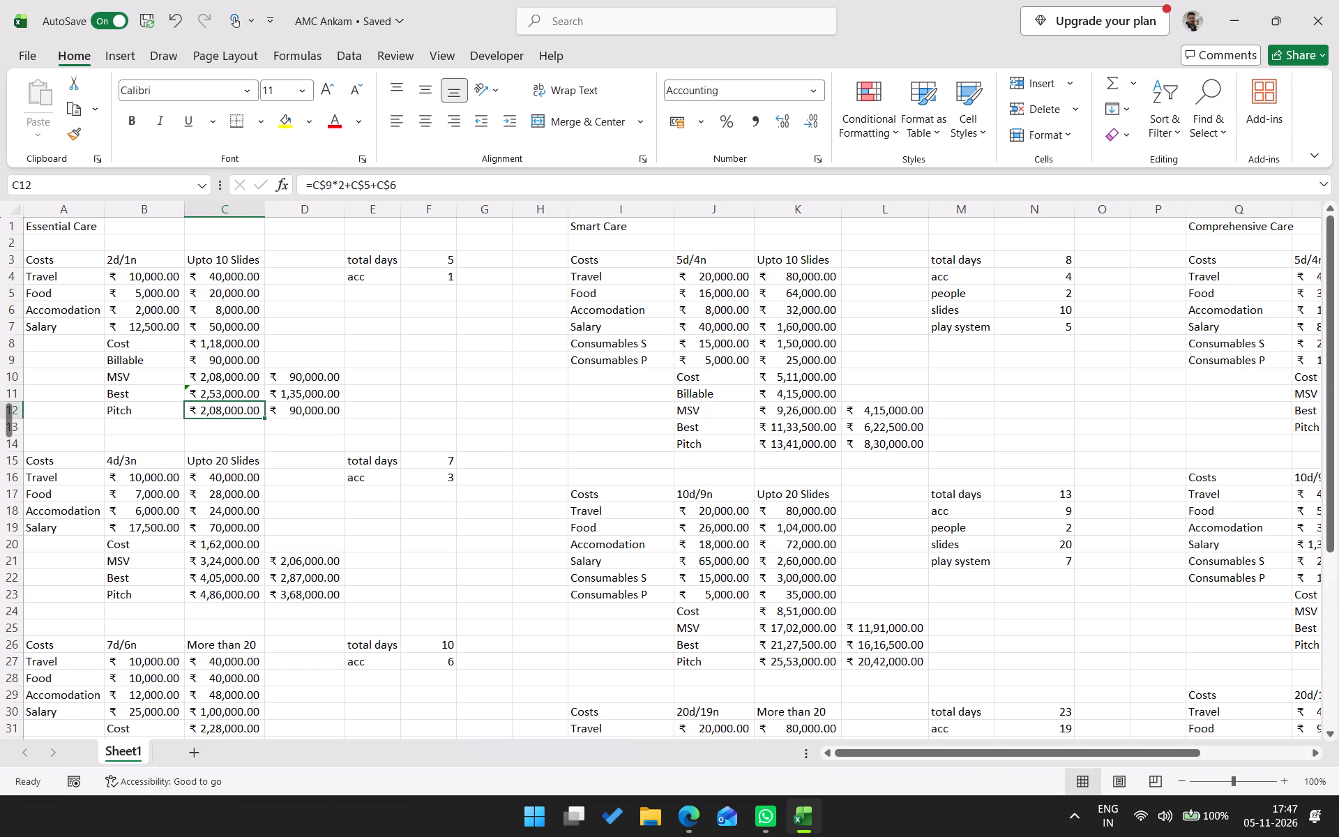
Change the Billable multiplier in the Essential Care 2d/1n Pitch formula, C12, to 3 and save the workbook.
{"action": "left_click", "coordinate": [343, 187]}
{"action": "key", "text": "BackSpace"}
{"action": "key", "text": "3"}
{"action": "key", "text": "Return"}
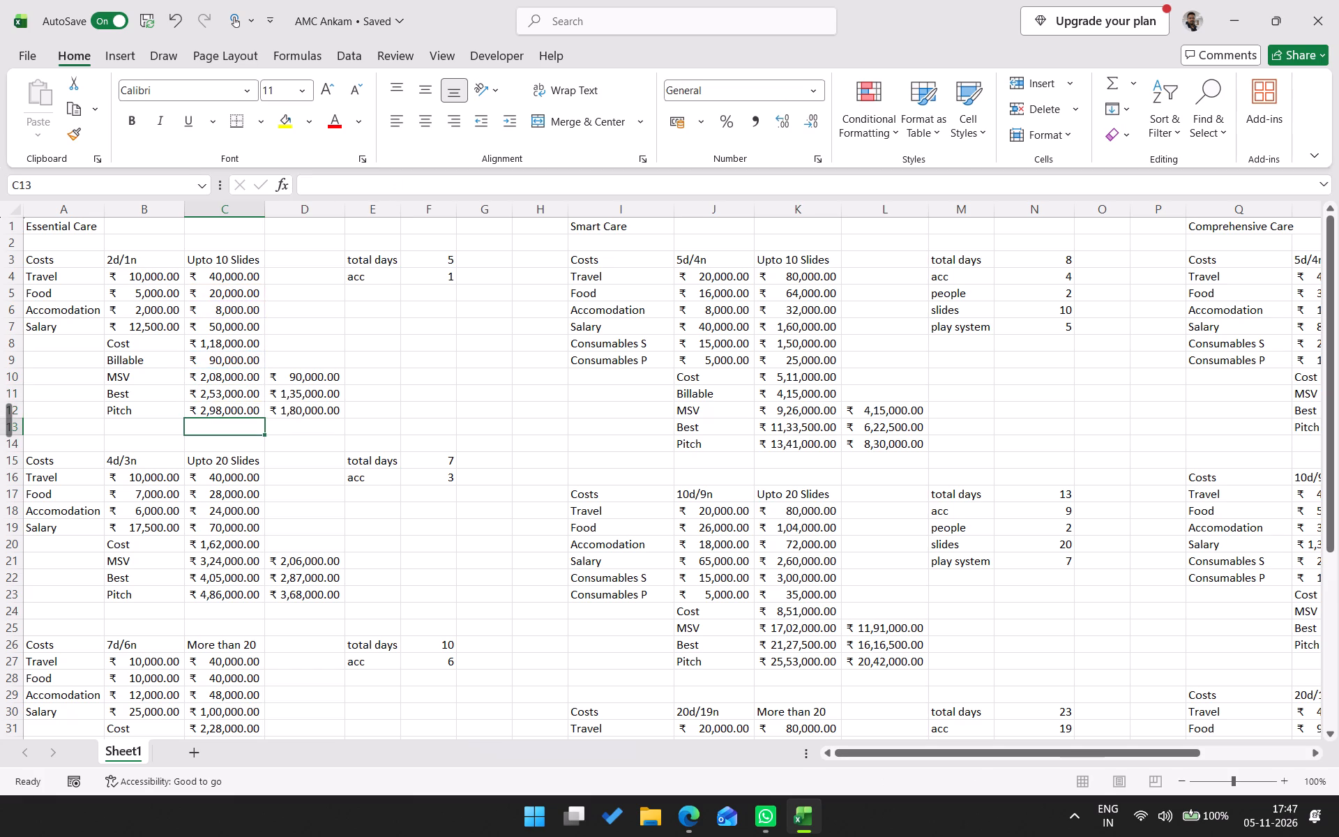
{"action": "key", "text": "ctrl+s"}
{"action": "key", "text": "ctrl+s"}
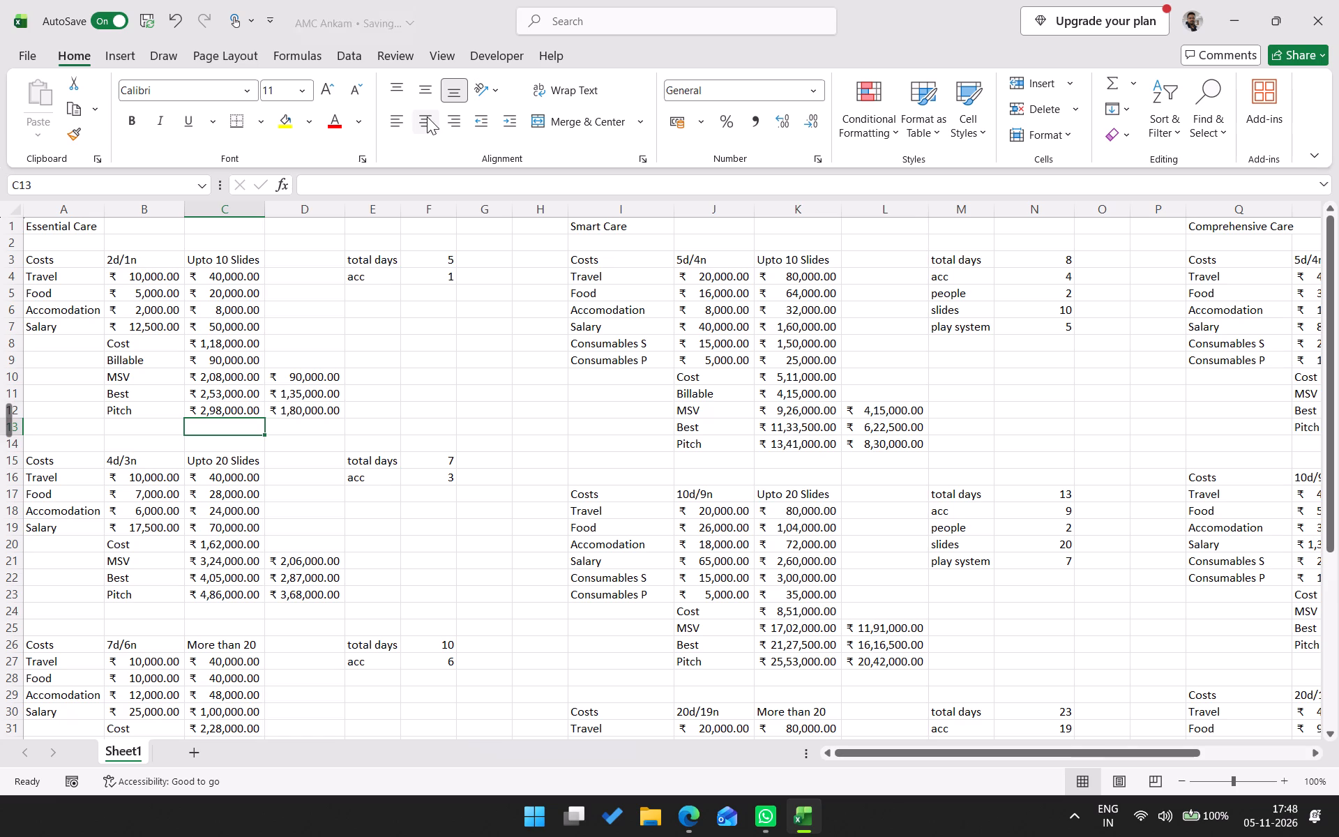
Check the Essential Care 2d/1n Pitch formula against the combined Food and Accomodation costs in C5:C6, and save the workbook.
{"action": "left_click", "coordinate": [222, 409]}
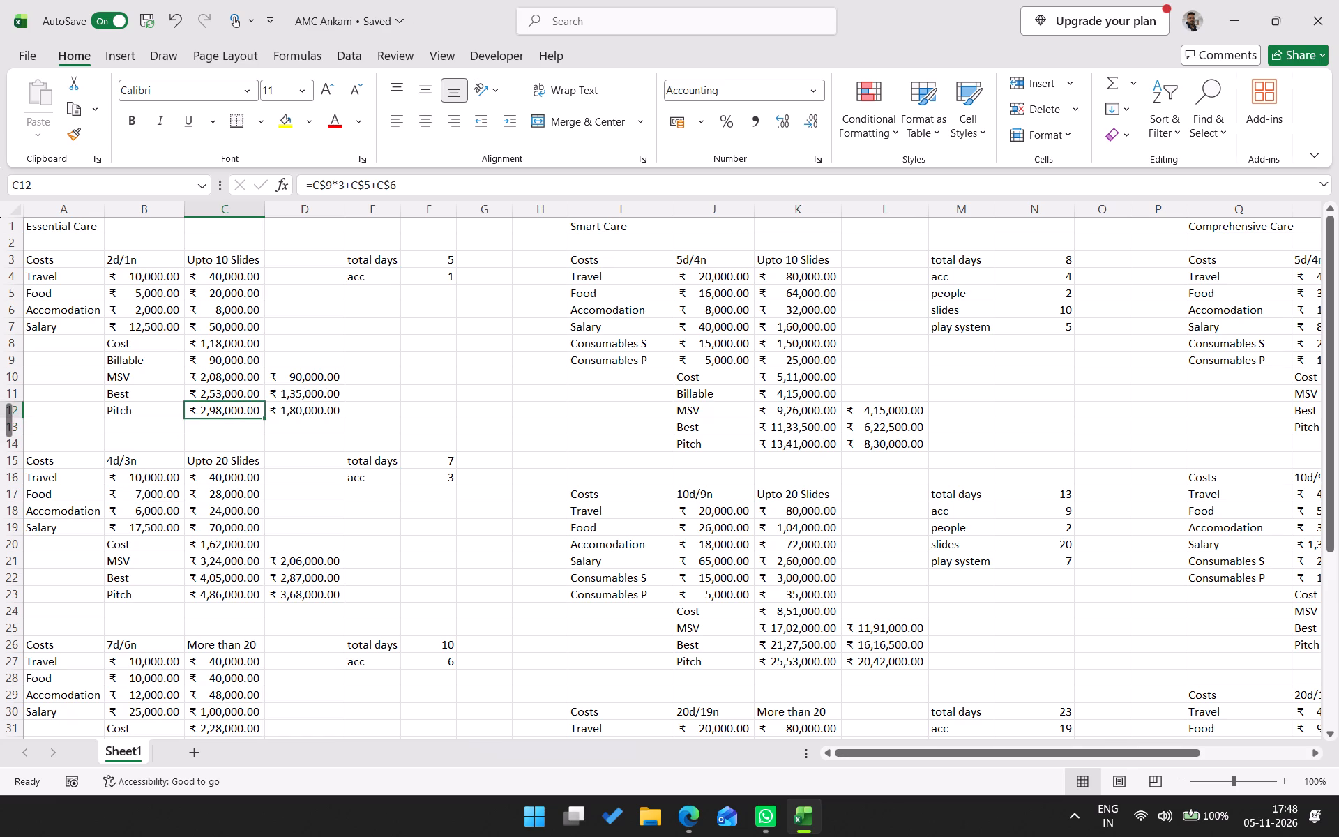
{"action": "left_click_drag", "start_coordinate": [241, 293], "coordinate": [242, 308]}
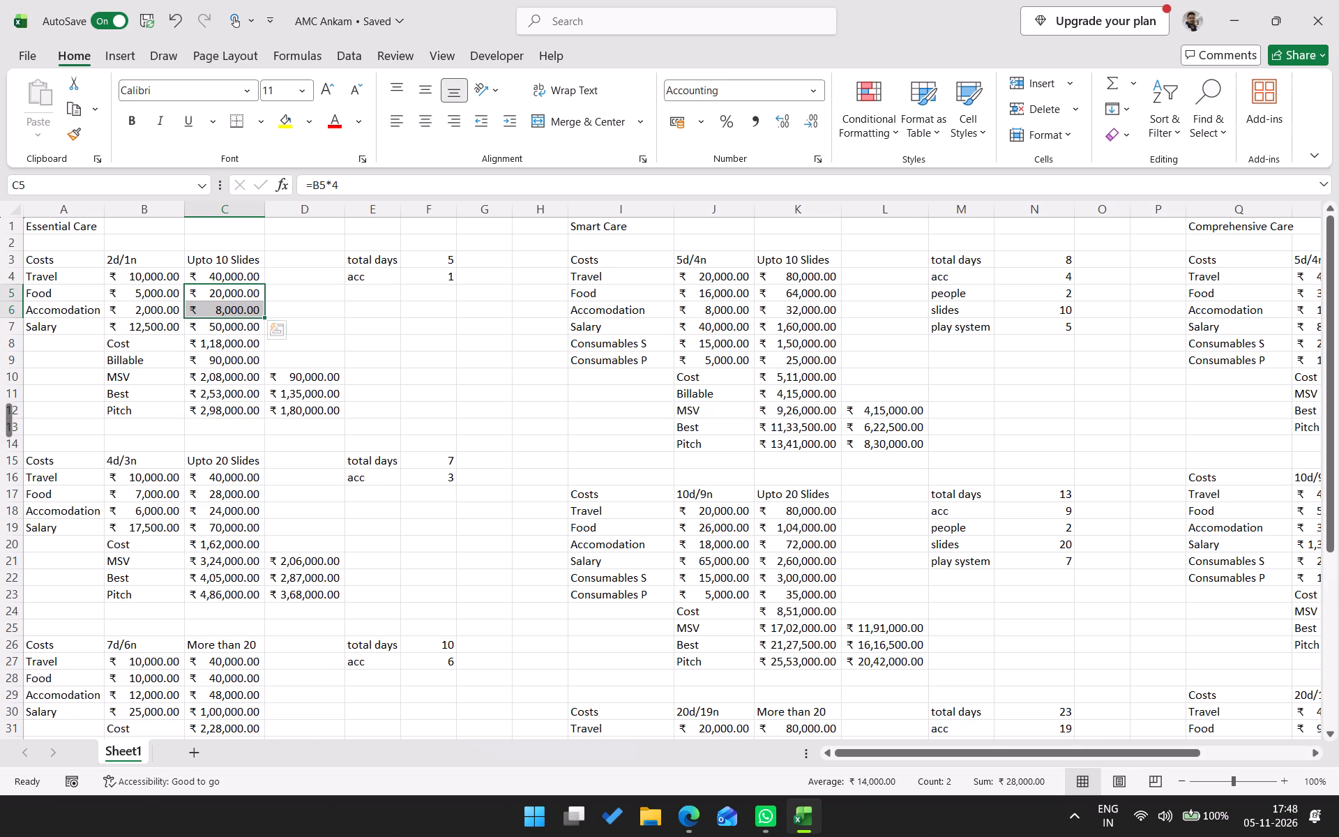
{"action": "left_click", "coordinate": [225, 412]}
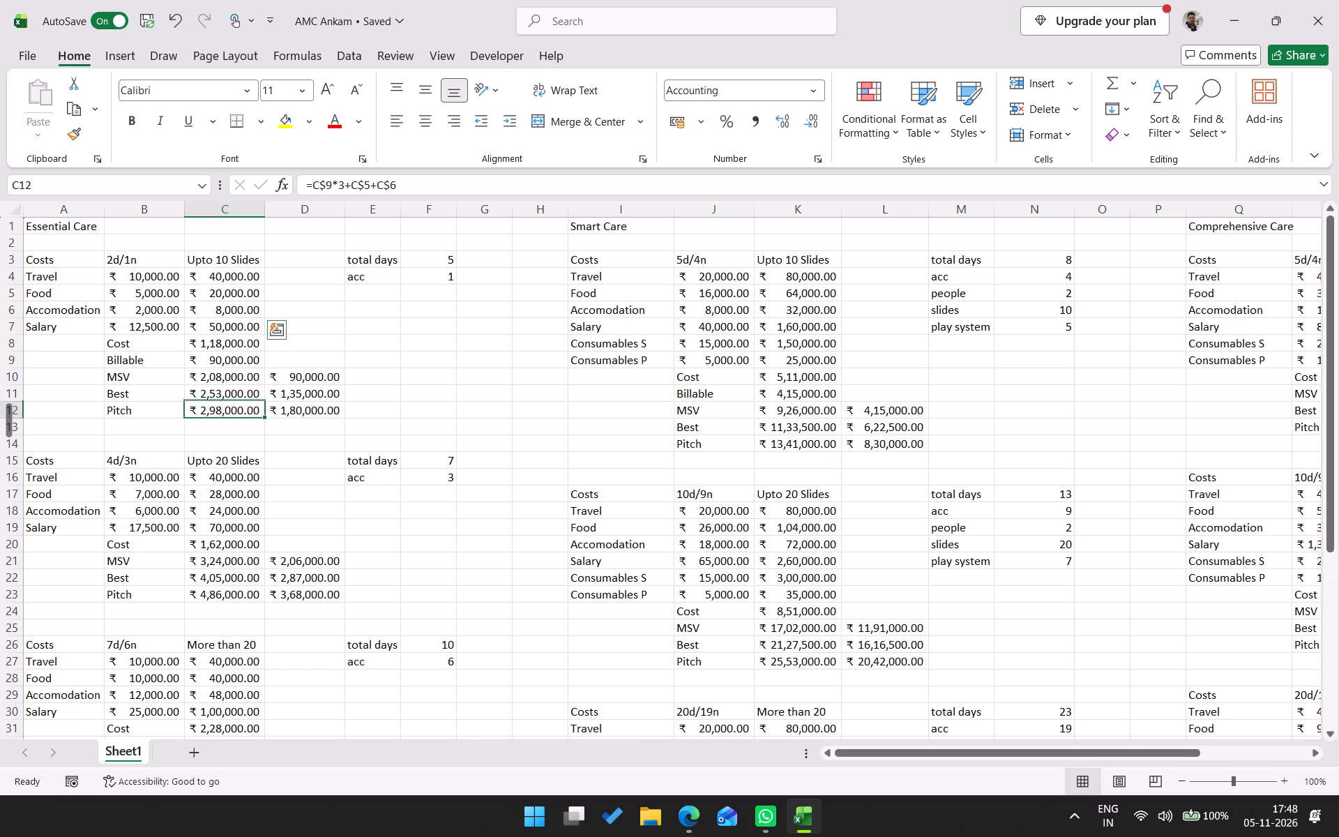
{"action": "key", "text": "ctrl+s"}
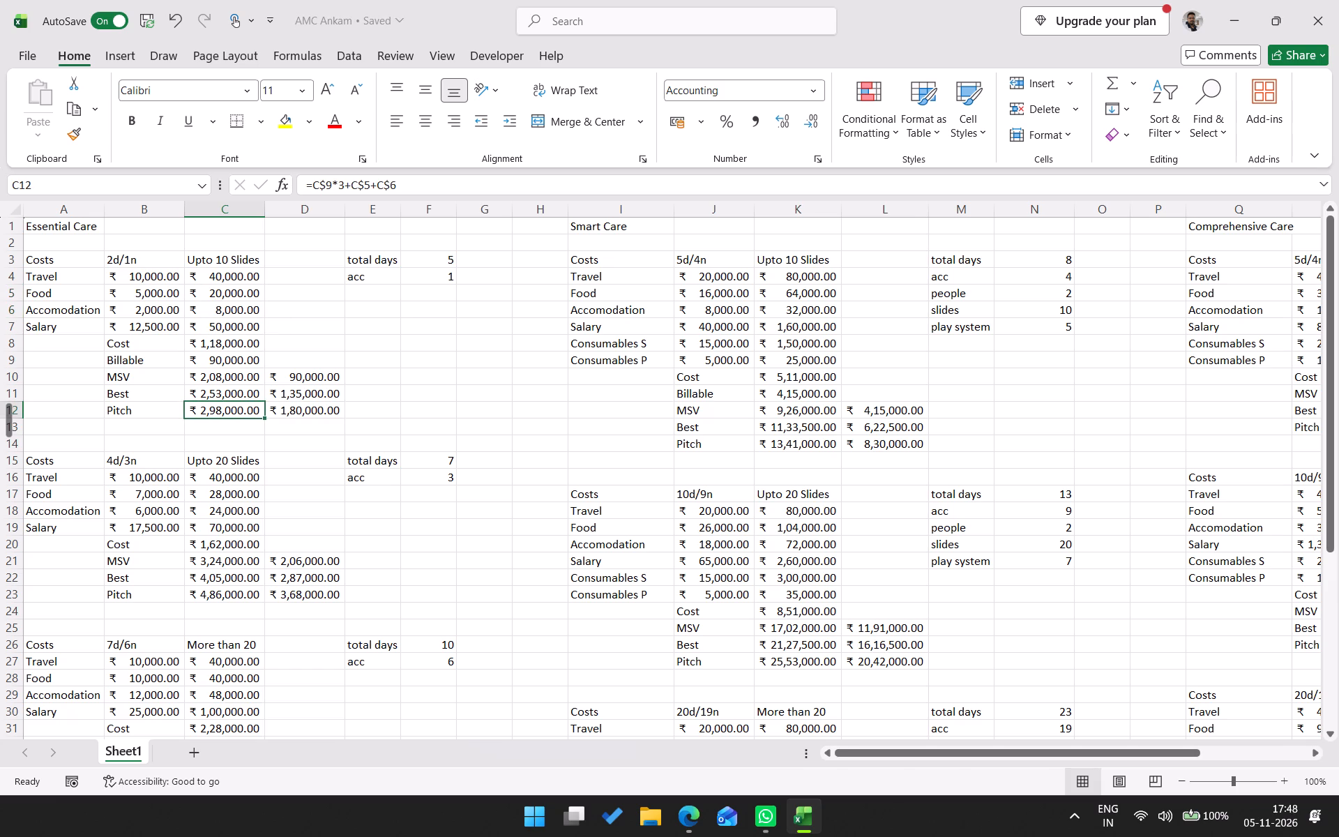
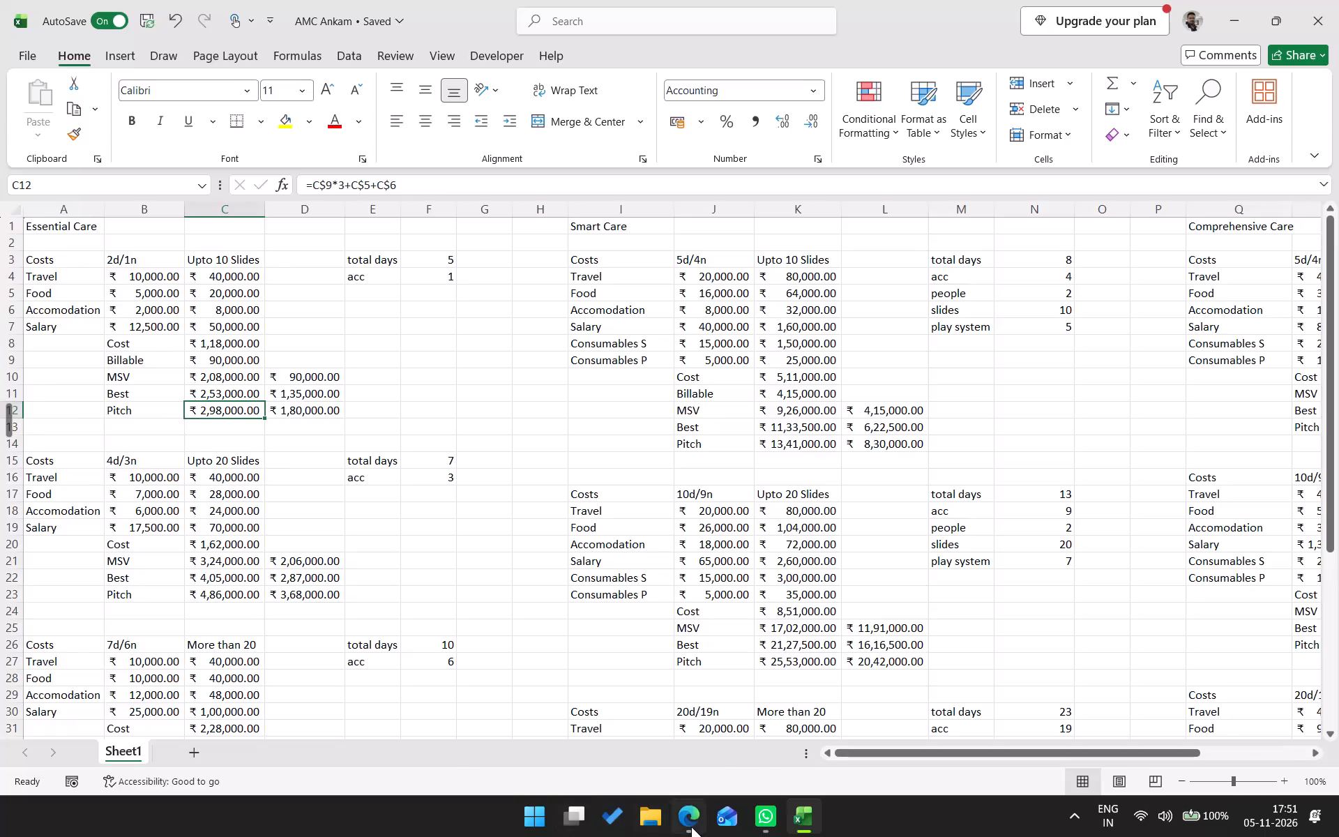
Switch to Microsoft Edge, search the web for "safeslide restoration" and open the Safe Slide Restoration website.
{"action": "left_click", "coordinate": [691, 827]}
{"action": "left_click", "coordinate": [266, 23]}
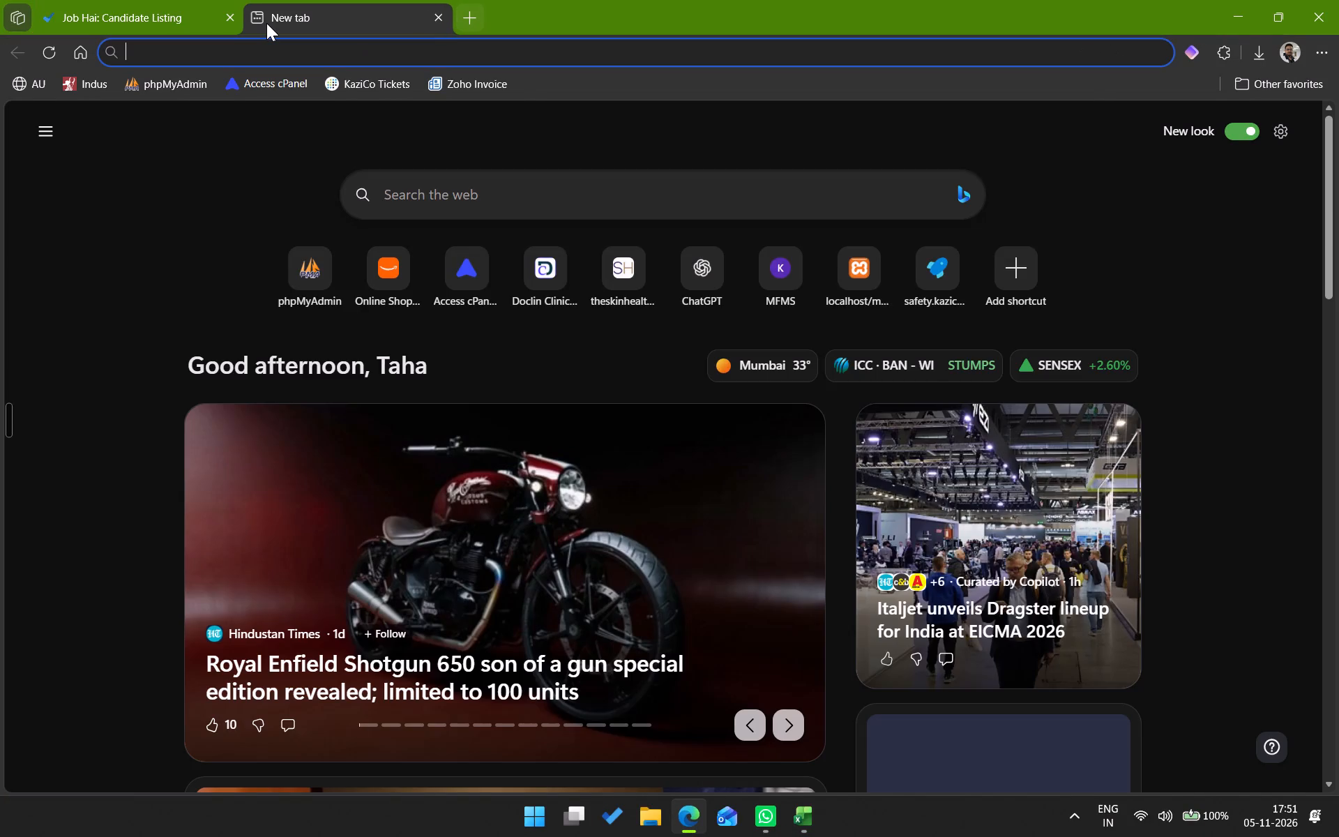
{"action": "type", "text": "safeslider"}
{"action": "key", "text": "BackSpace"}
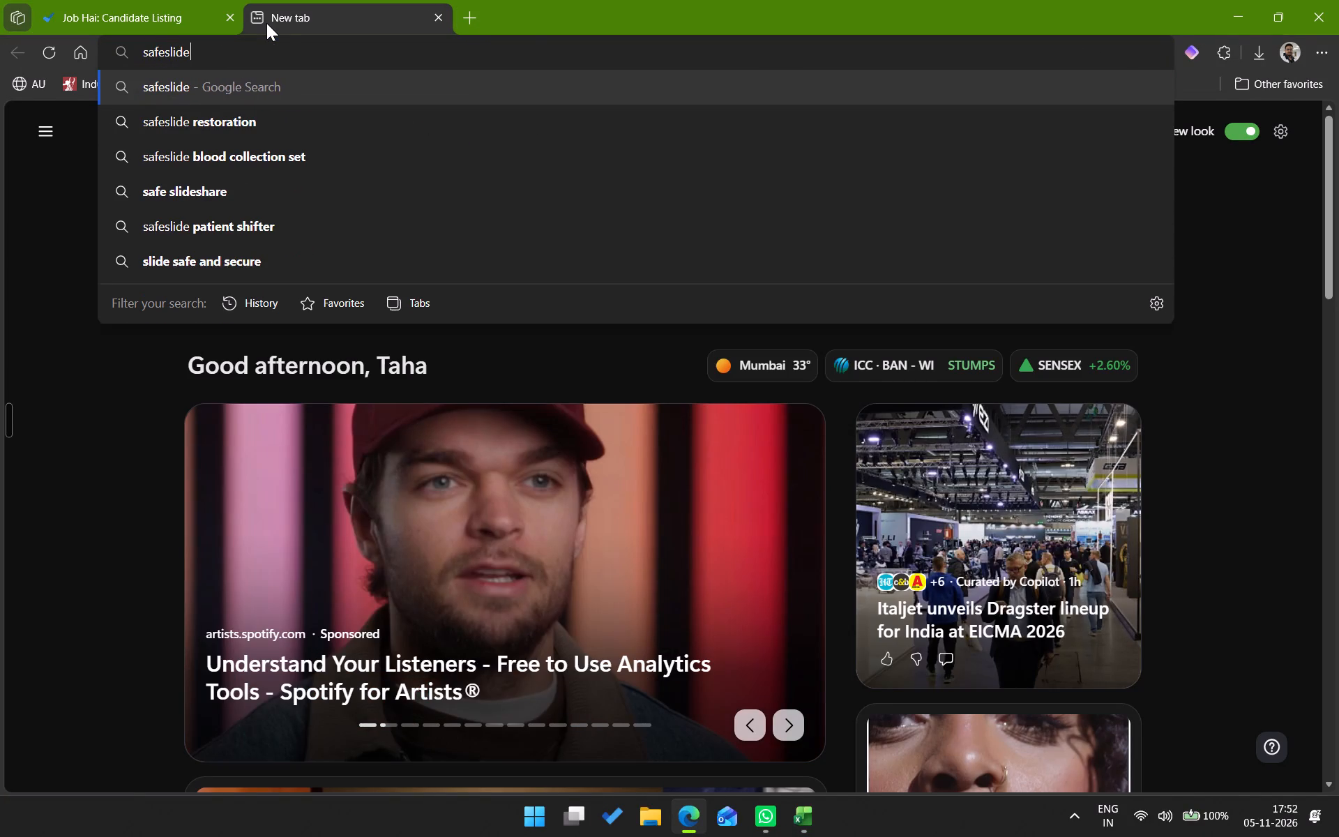
{"action": "key", "text": "Down"}
{"action": "key", "text": "Return"}
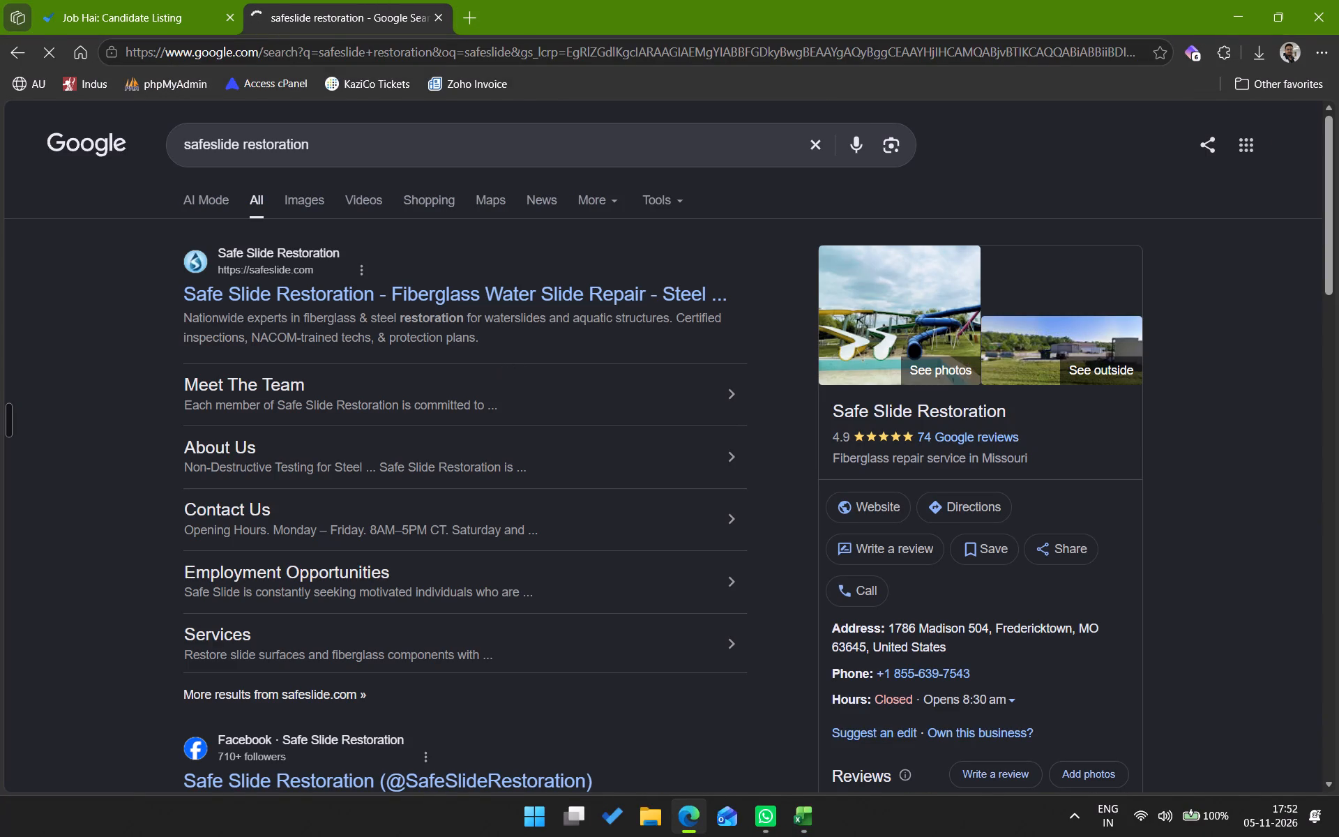
{"action": "left_click", "coordinate": [361, 294]}
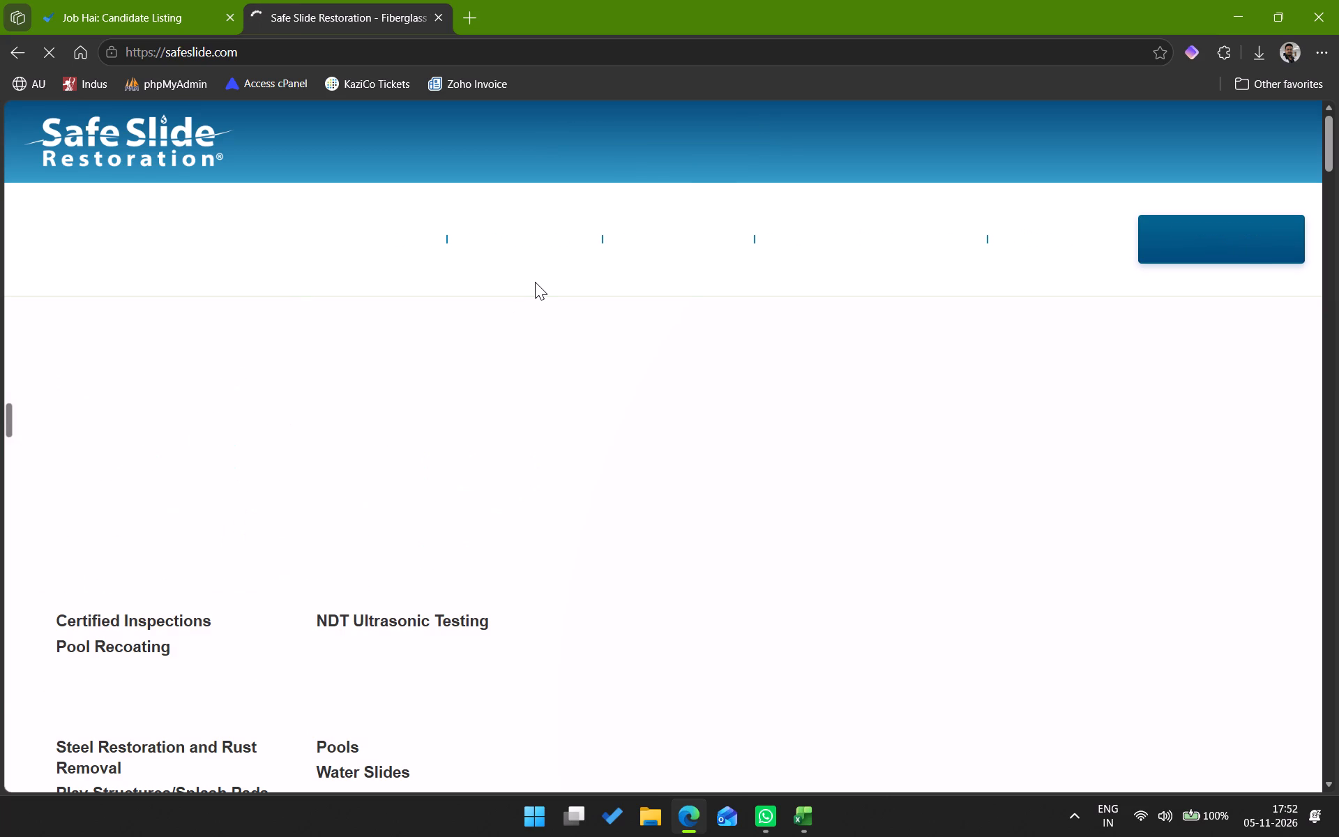
Look over the services on the Safe Slide Restoration home page, dismissing the updates sign-up overlay.
{"action": "scroll", "coordinate": [784, 462], "scroll_direction": "down", "scroll_amount": 1}
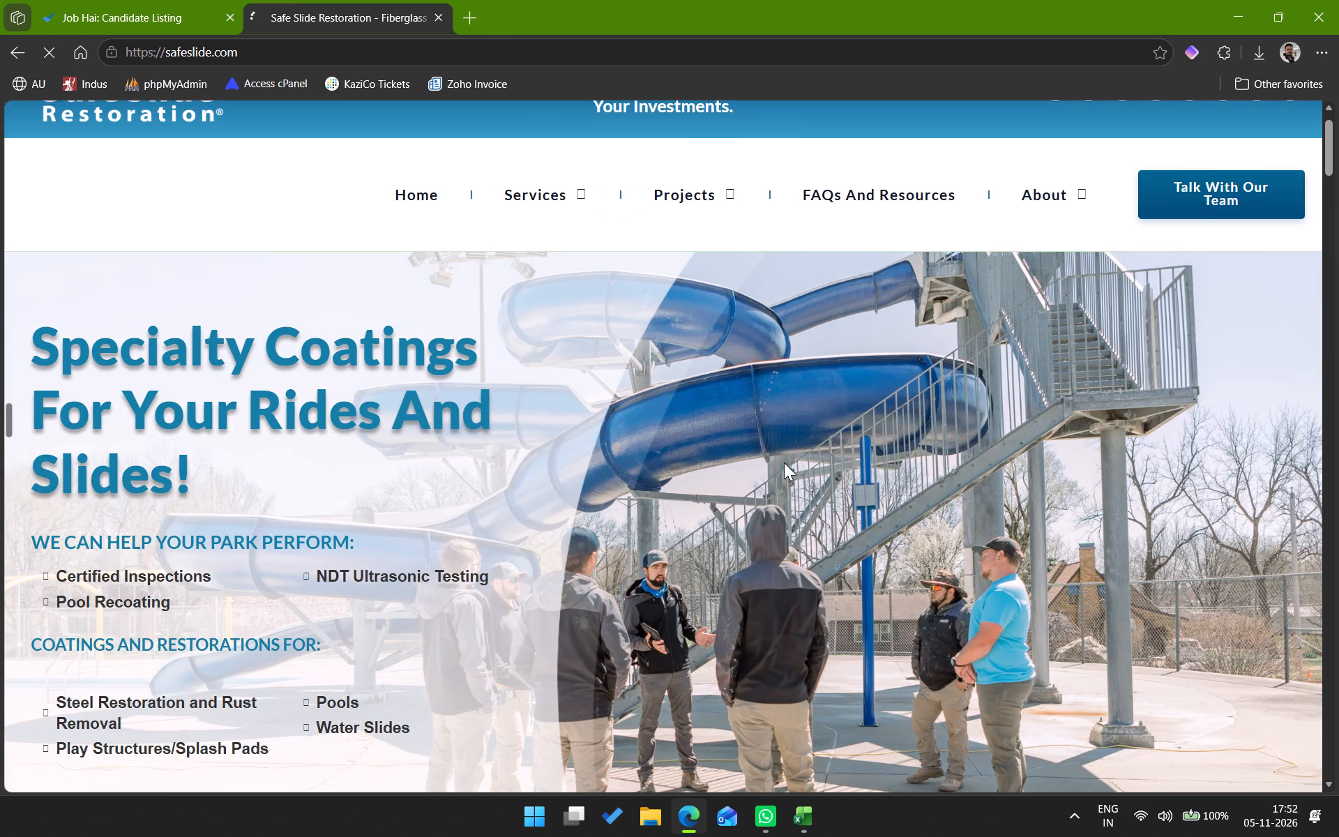
{"action": "scroll", "coordinate": [784, 462], "scroll_direction": "down", "scroll_amount": 1}
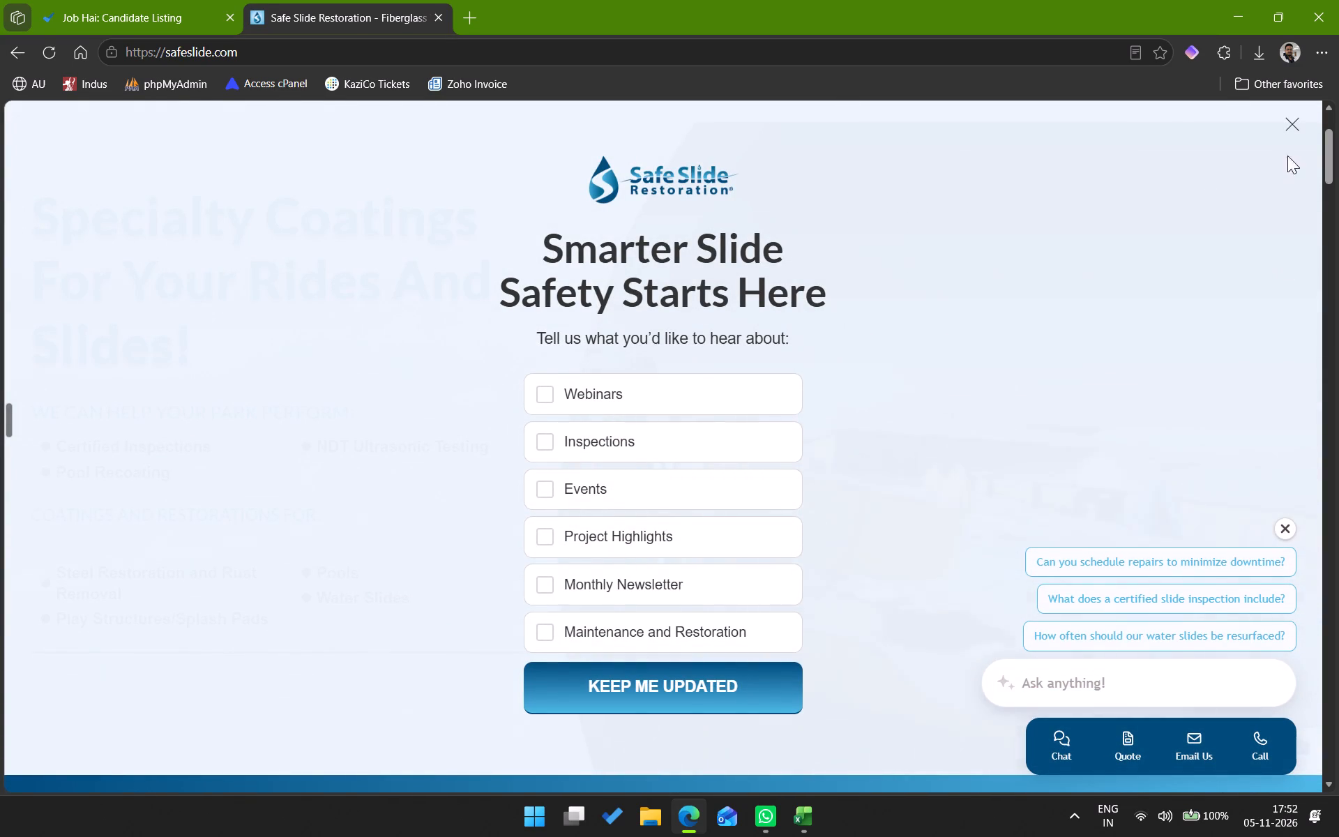
{"action": "left_click", "coordinate": [1296, 131]}
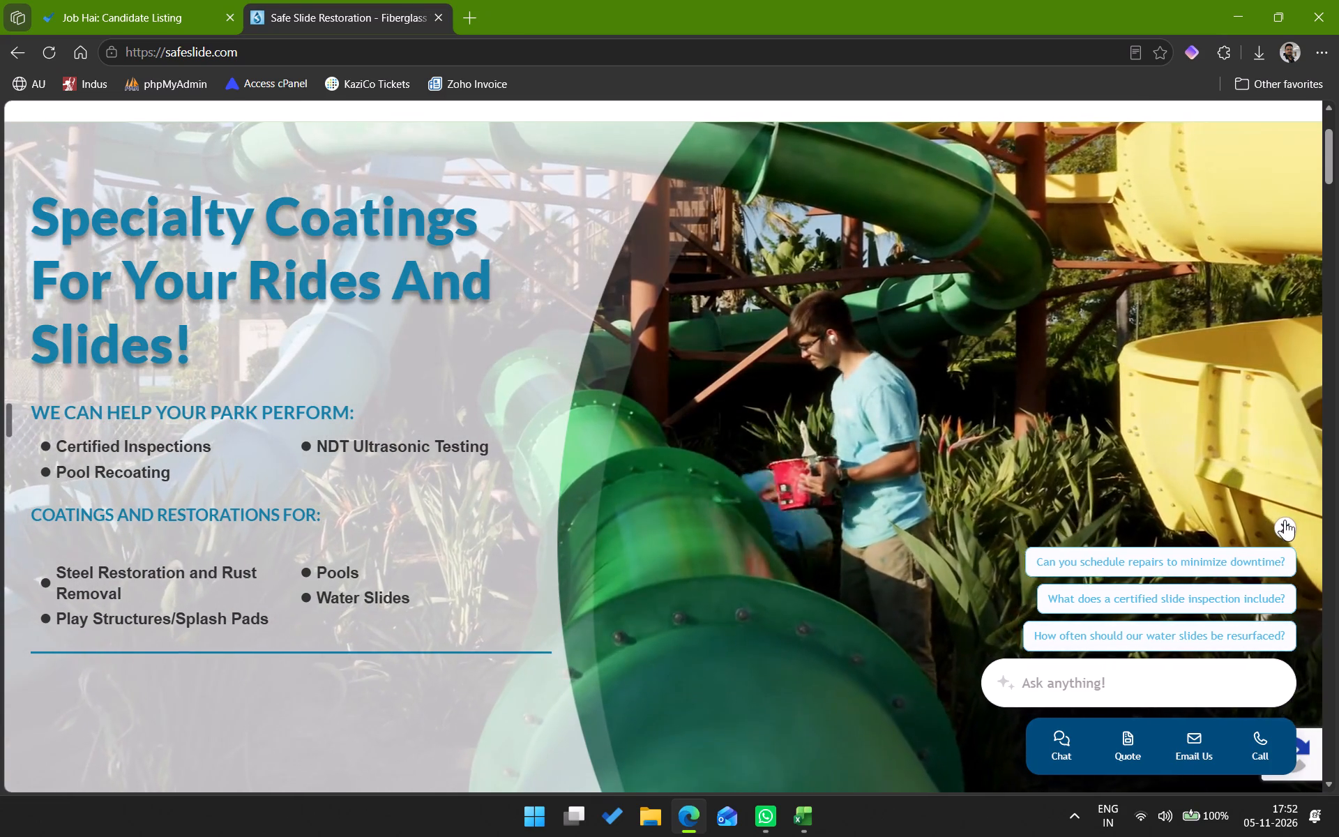
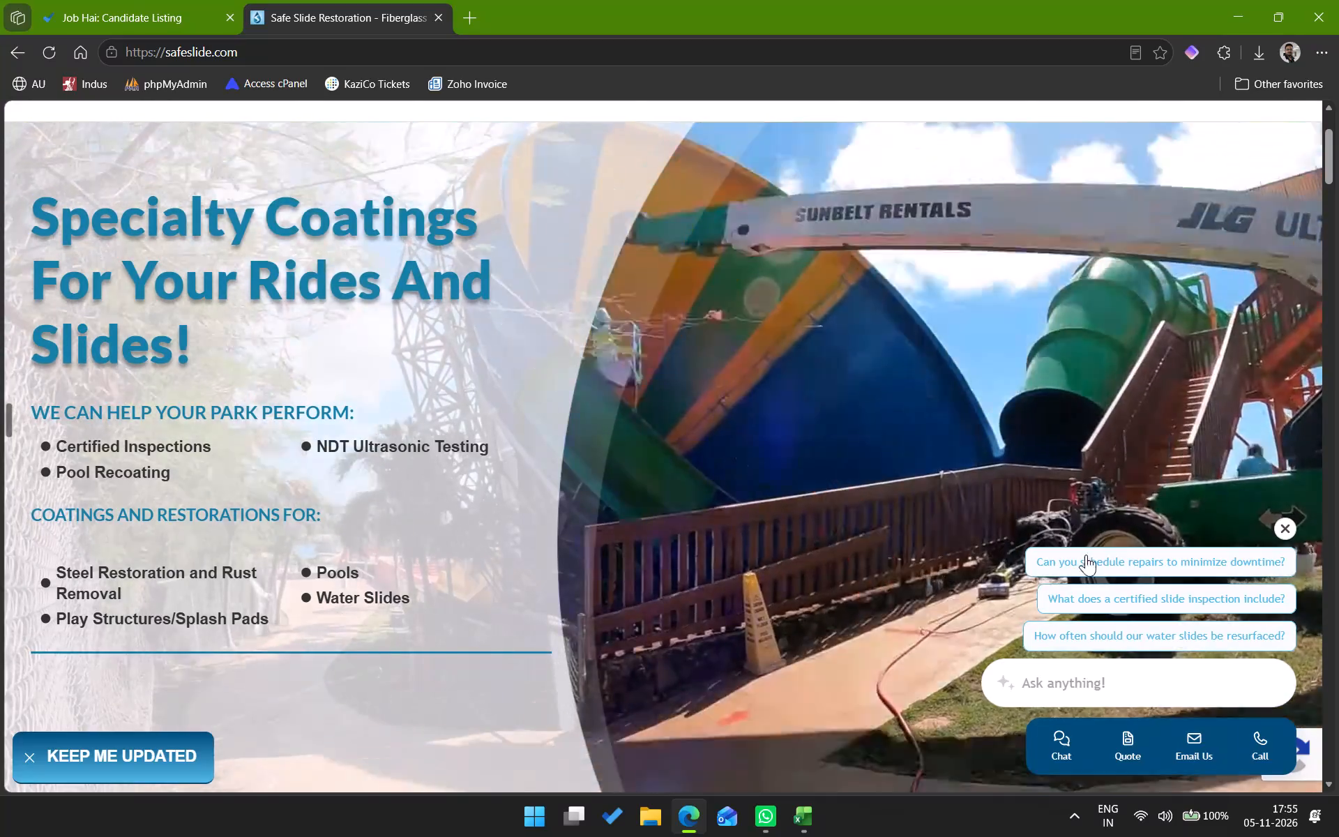
Read through the rest of the Safe Slide Restoration home page, examining its slide repair, inspection and maintenance plan offerings.
{"action": "scroll", "coordinate": [814, 603], "scroll_direction": "down", "scroll_amount": 10}
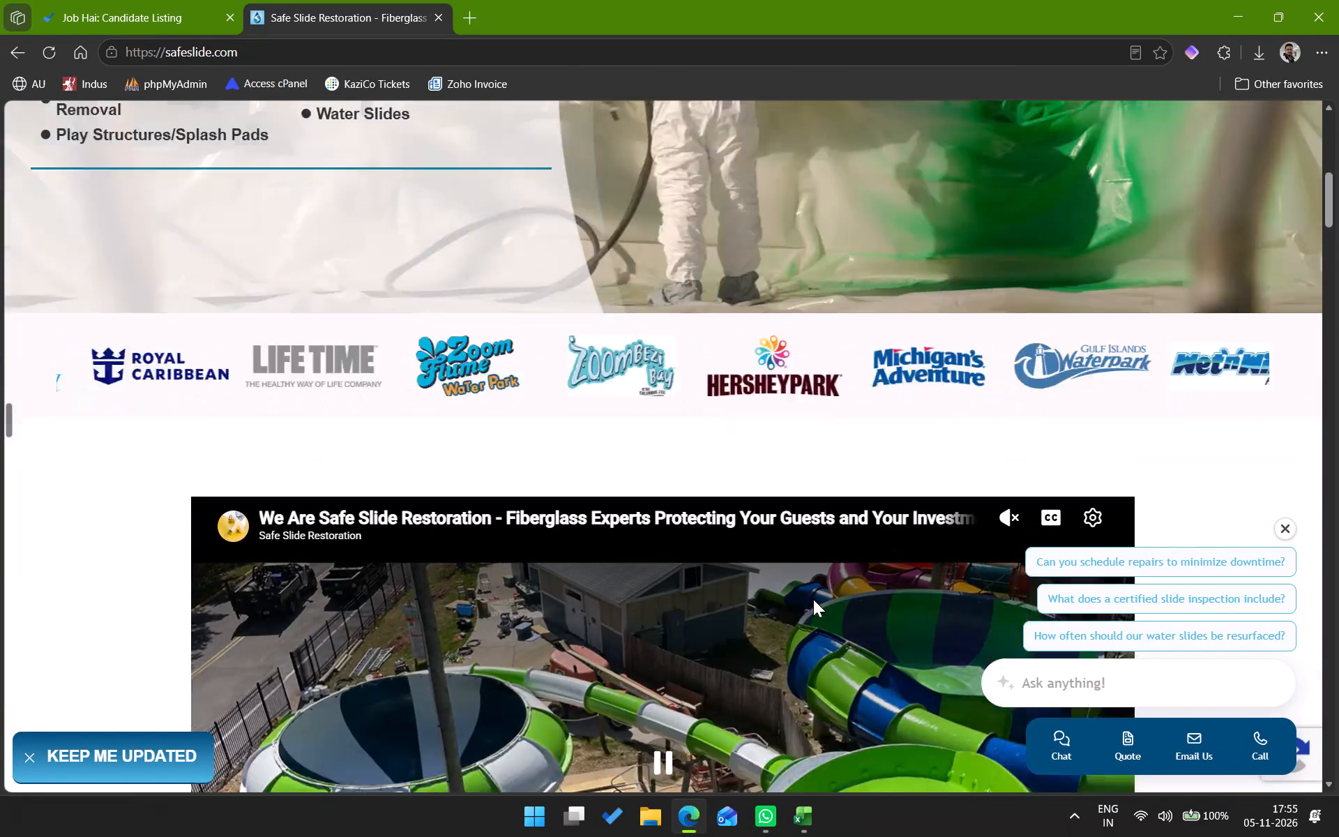
{"action": "scroll", "coordinate": [753, 706], "scroll_direction": "down", "scroll_amount": 3}
{"action": "scroll", "coordinate": [785, 605], "scroll_direction": "down", "scroll_amount": 4}
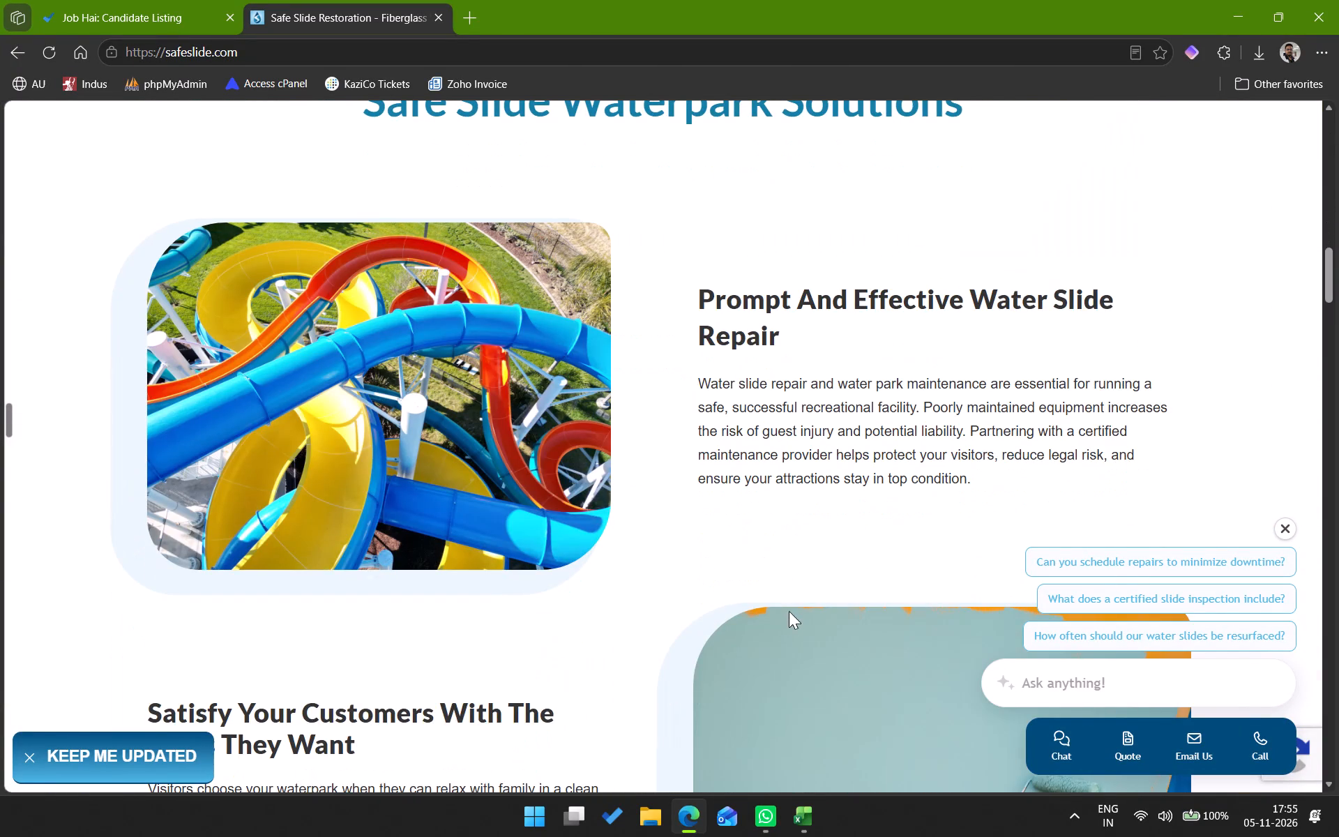
{"action": "scroll", "coordinate": [446, 534], "scroll_direction": "down", "scroll_amount": 5}
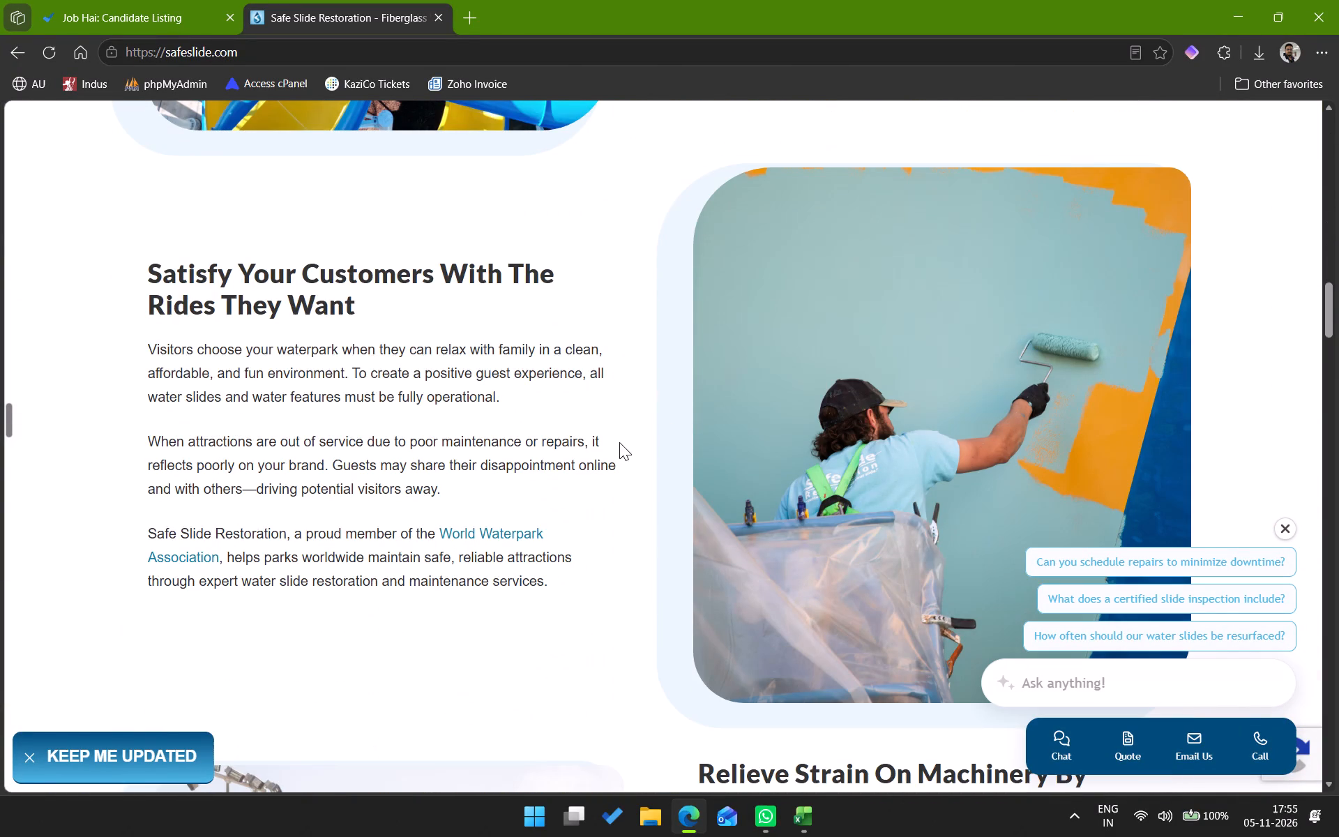
{"action": "scroll", "coordinate": [634, 441], "scroll_direction": "down", "scroll_amount": 8}
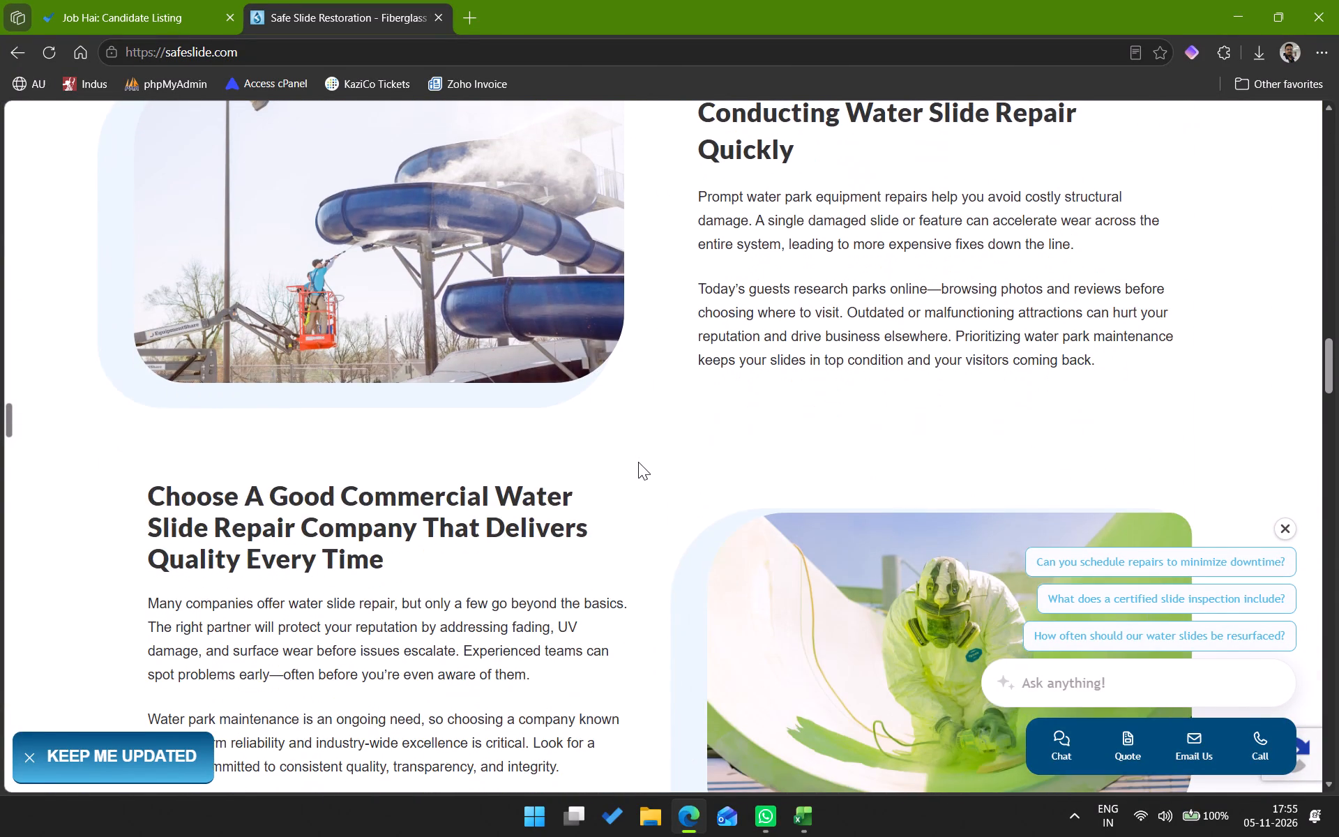
{"action": "scroll", "coordinate": [637, 464], "scroll_direction": "down", "scroll_amount": 9}
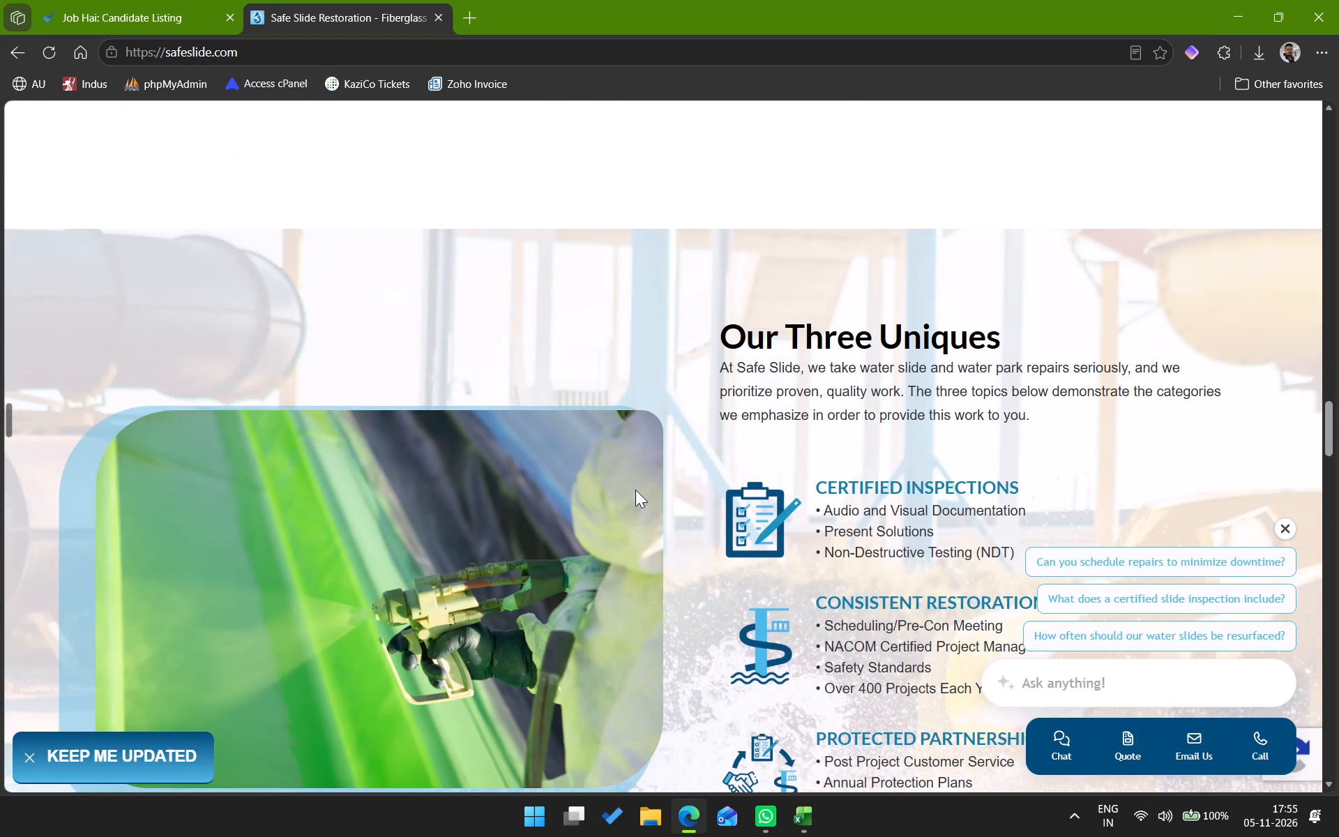
{"action": "scroll", "coordinate": [630, 502], "scroll_direction": "down", "scroll_amount": 6}
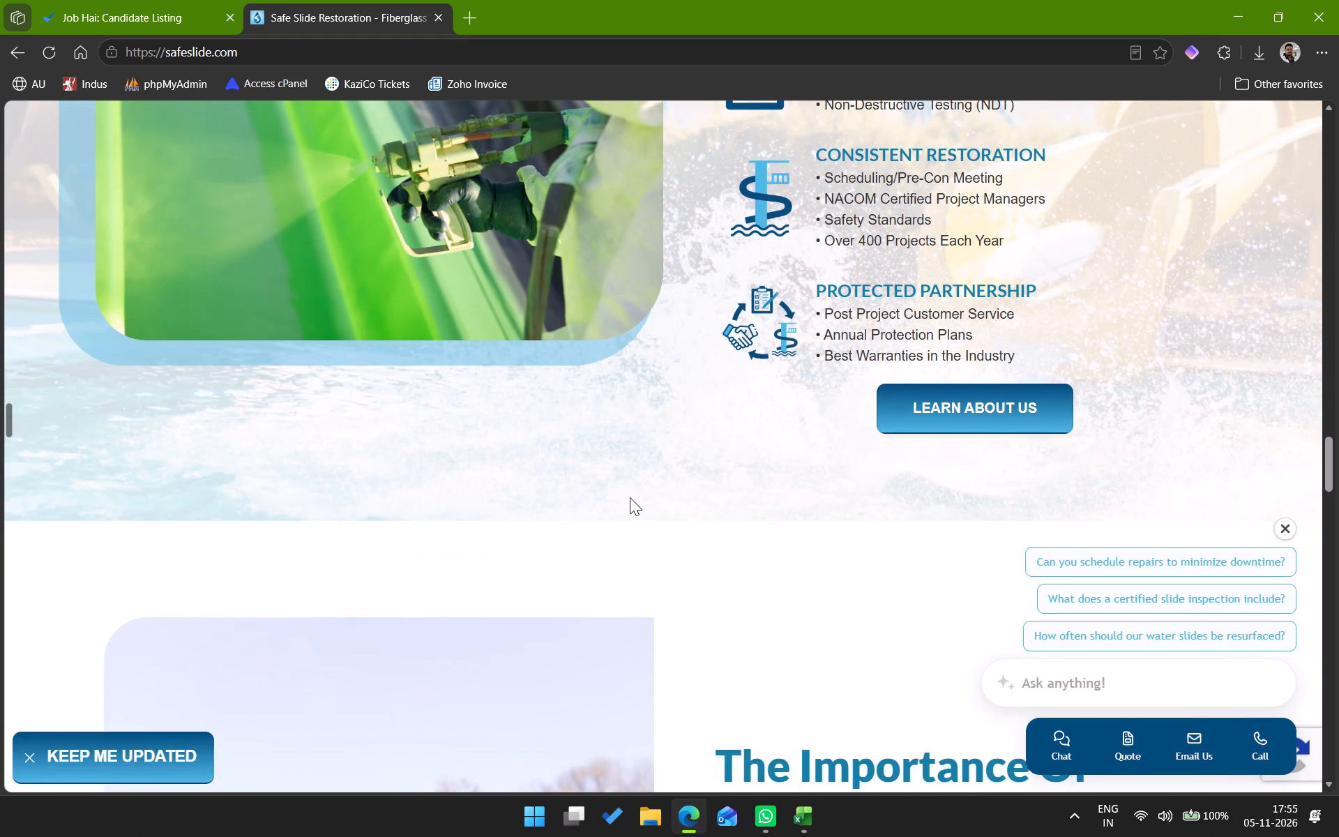
{"action": "scroll", "coordinate": [630, 497], "scroll_direction": "down", "scroll_amount": 1}
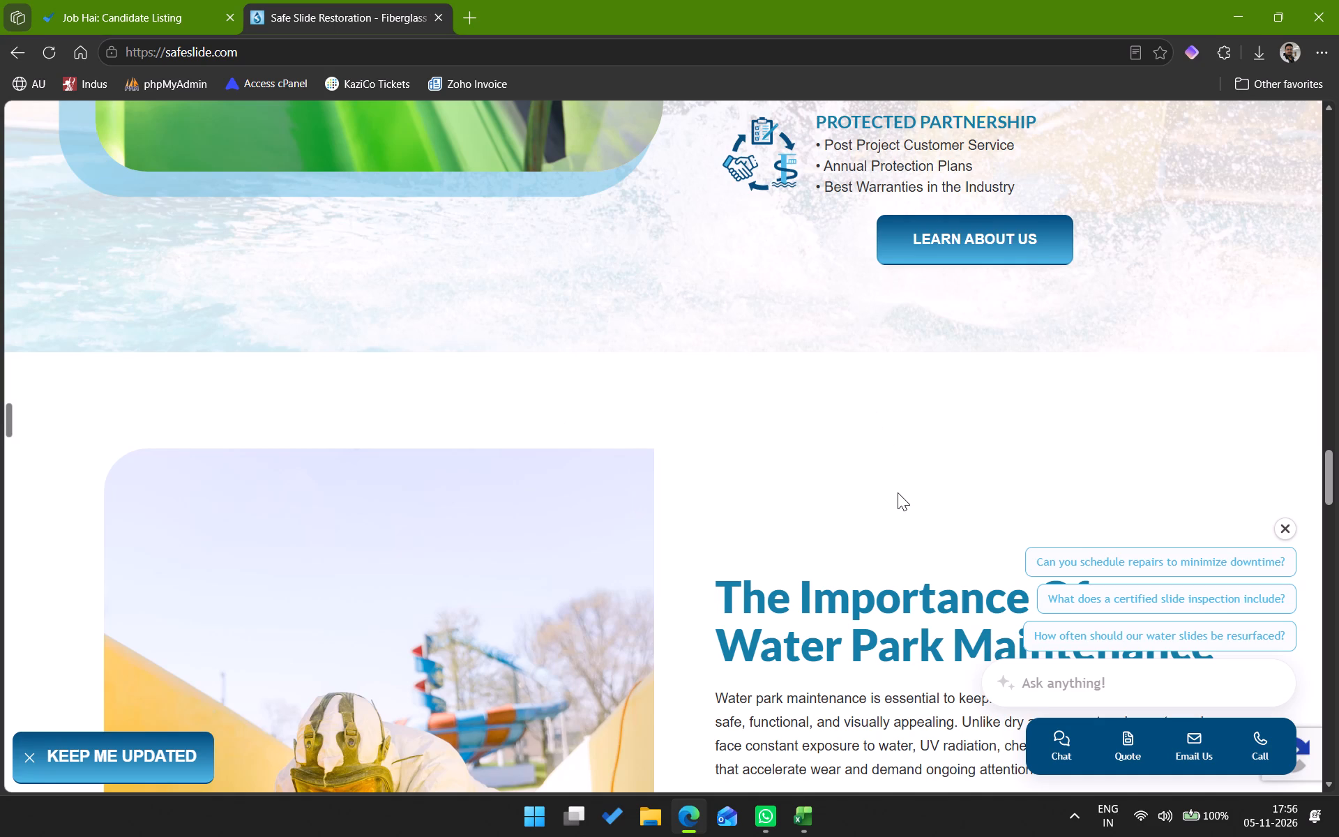
{"action": "scroll", "coordinate": [623, 319], "scroll_direction": "down", "scroll_amount": 6}
{"action": "scroll", "coordinate": [672, 519], "scroll_direction": "down", "scroll_amount": 3}
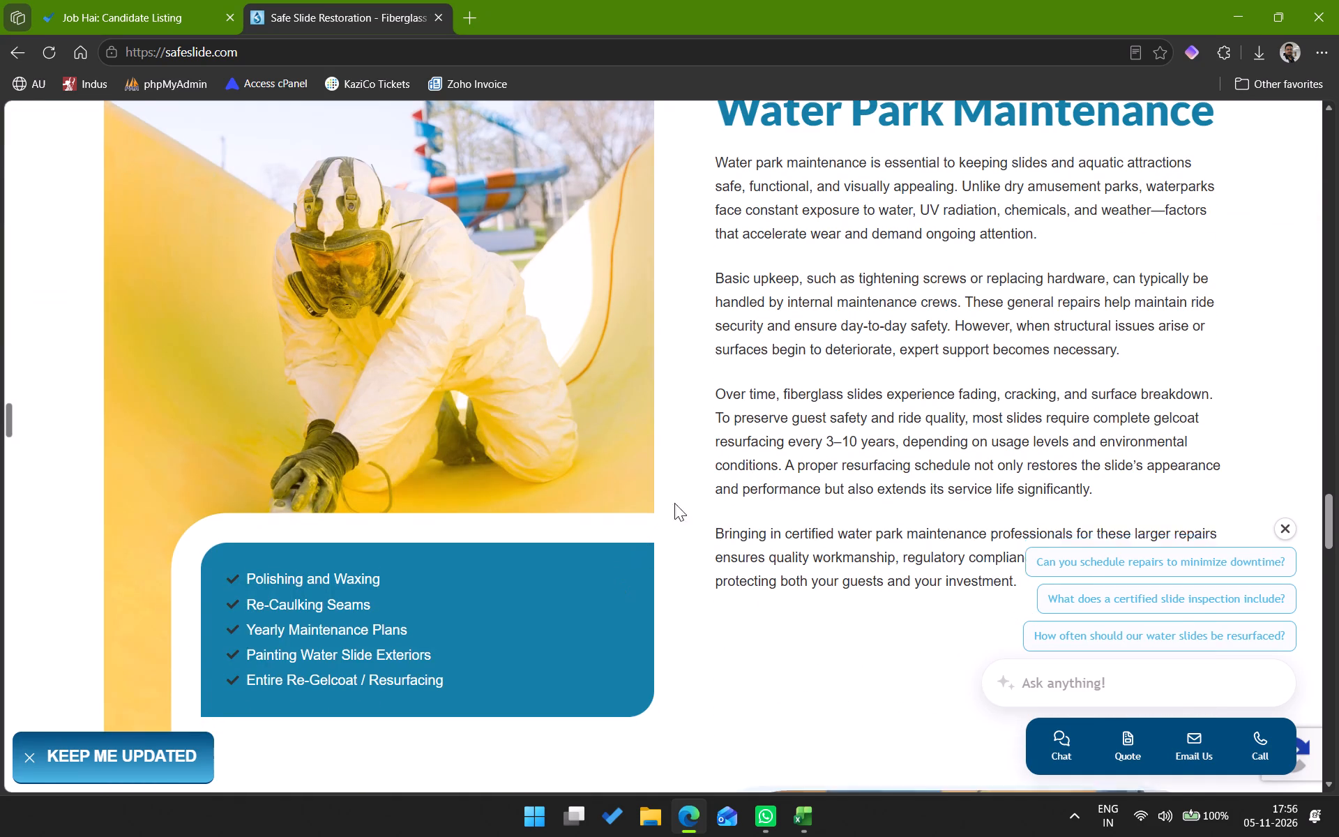
{"action": "scroll", "coordinate": [674, 503], "scroll_direction": "down", "scroll_amount": 3}
{"action": "scroll", "coordinate": [757, 304], "scroll_direction": "down", "scroll_amount": 4}
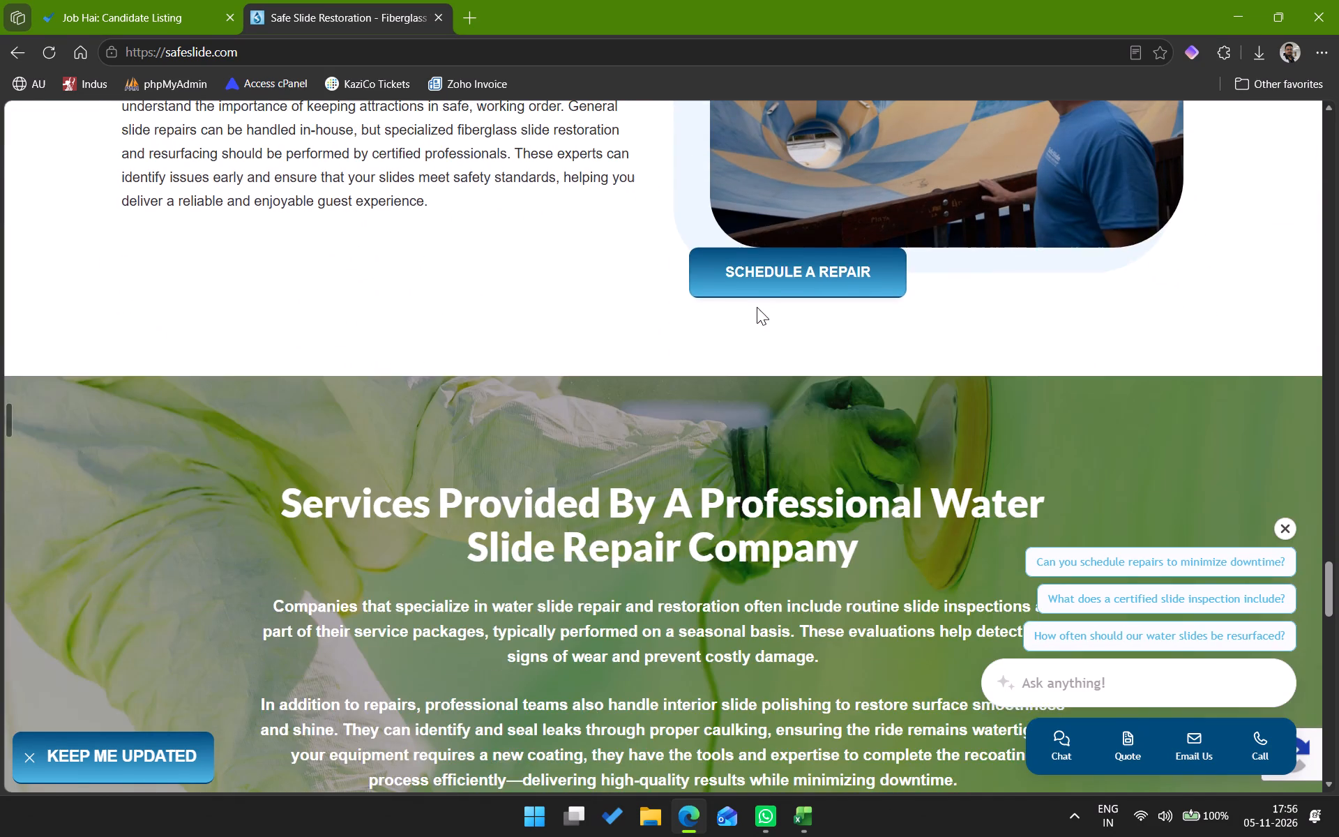
{"action": "scroll", "coordinate": [757, 305], "scroll_direction": "down", "scroll_amount": 11}
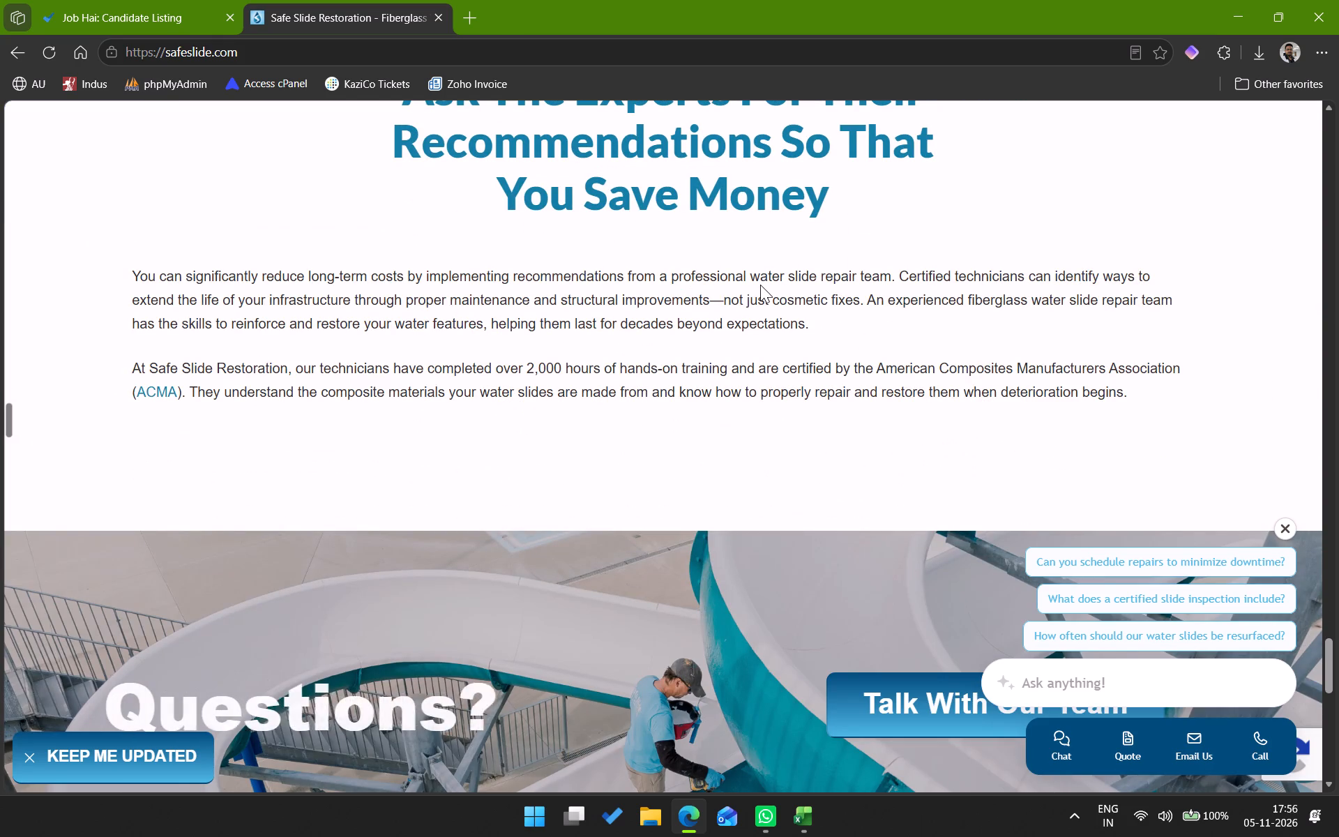
{"action": "scroll", "coordinate": [768, 46], "scroll_direction": "down", "scroll_amount": 4}
{"action": "scroll", "coordinate": [773, 345], "scroll_direction": "down", "scroll_amount": 6}
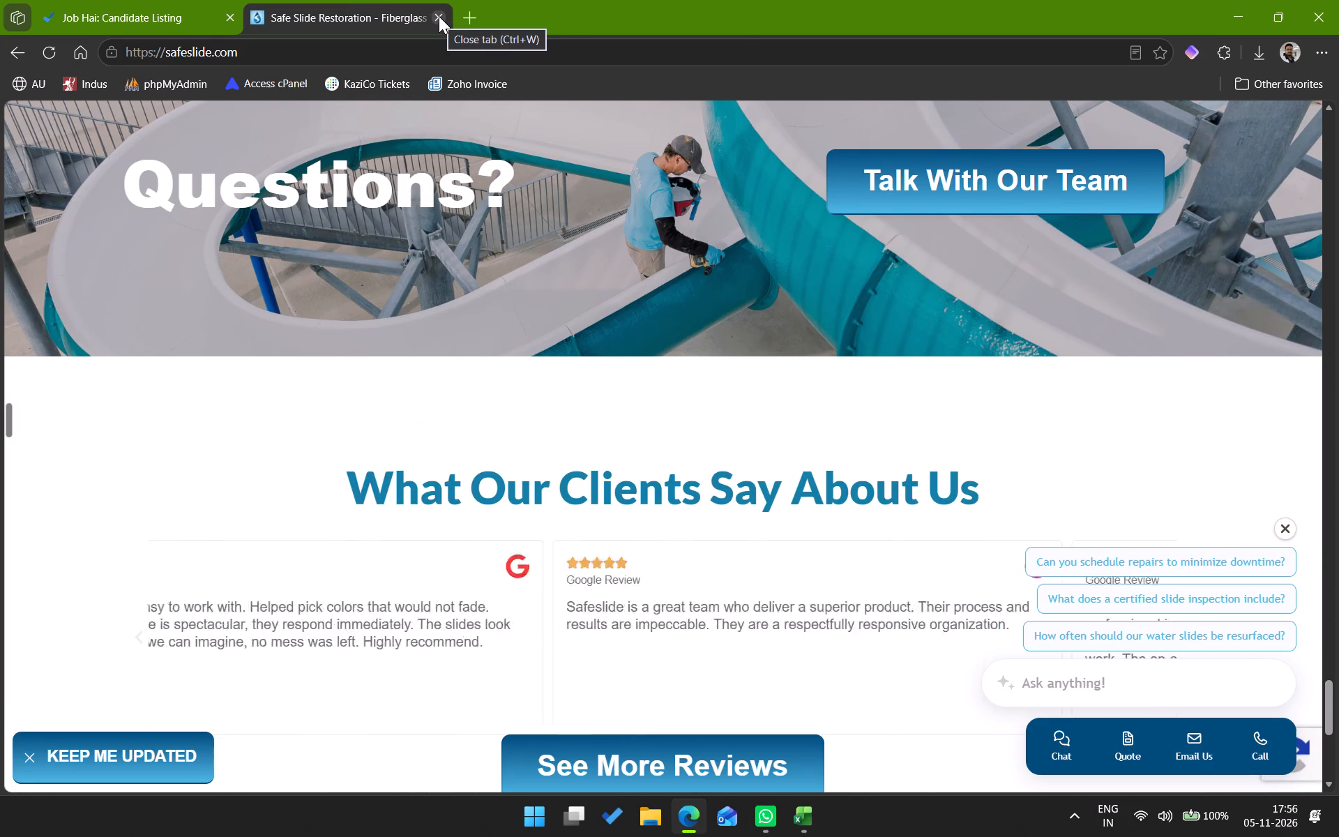
Close the Safe Slide Restoration site, switch back to Microsoft Excel and save the AMC Ankam workbook.
{"action": "left_click", "coordinate": [439, 16]}
{"action": "left_click", "coordinate": [1242, 29]}
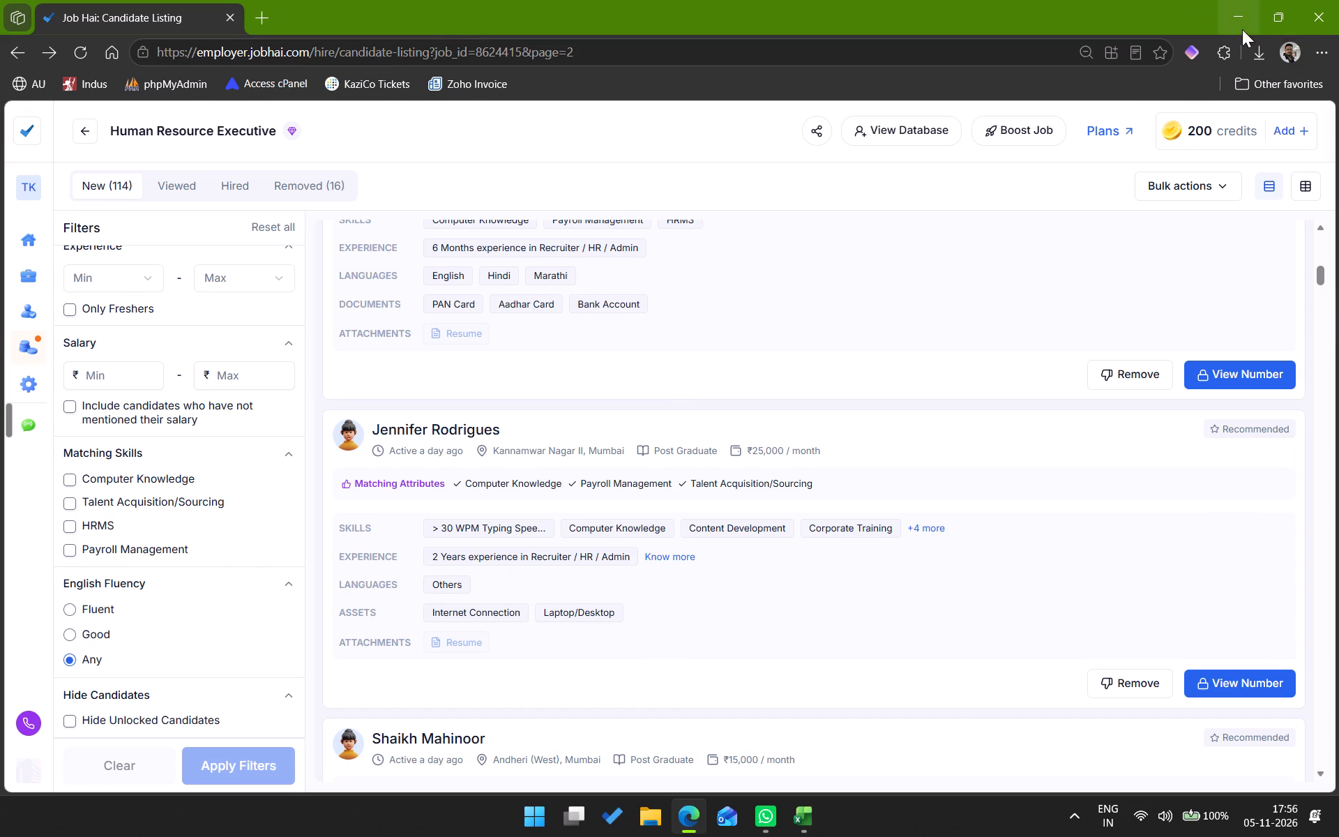
{"action": "key", "text": "ctrl+s"}
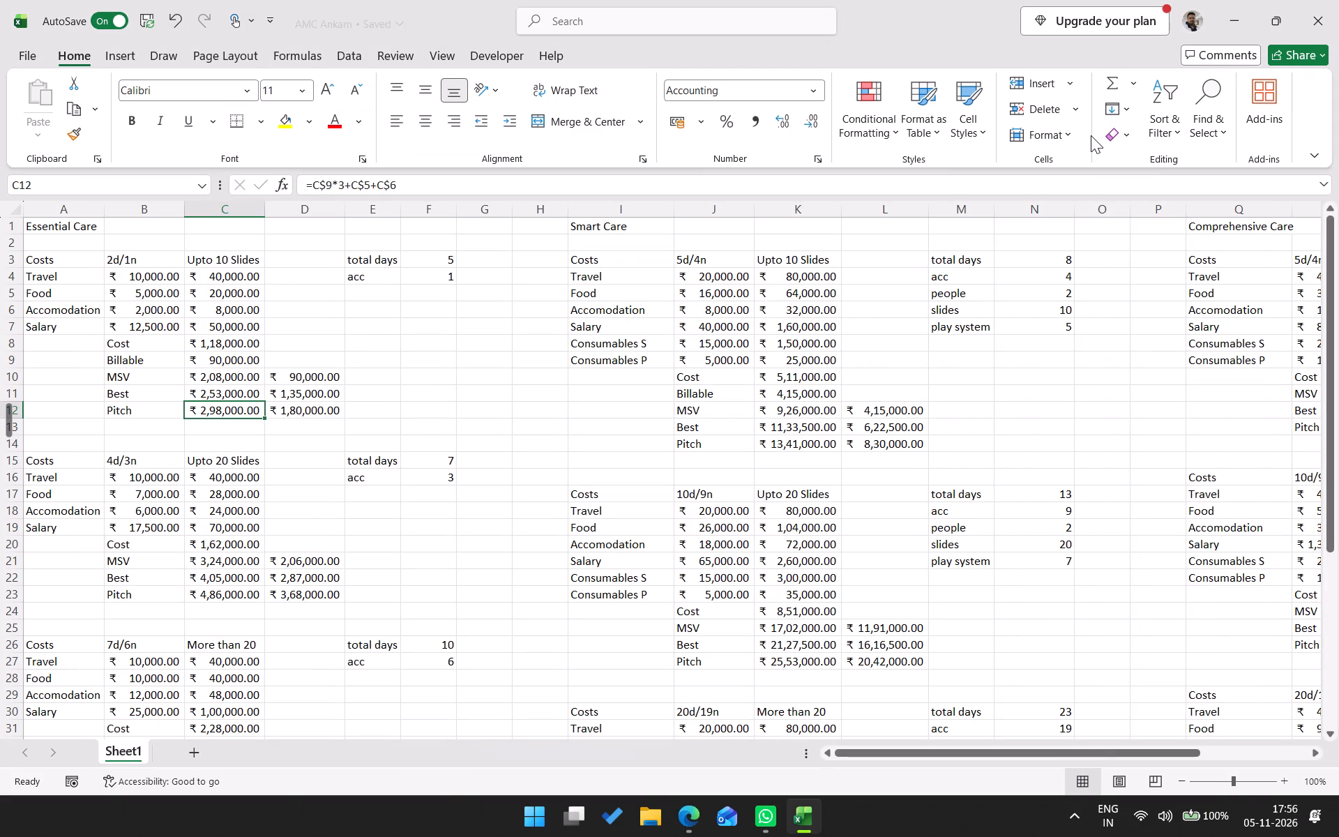